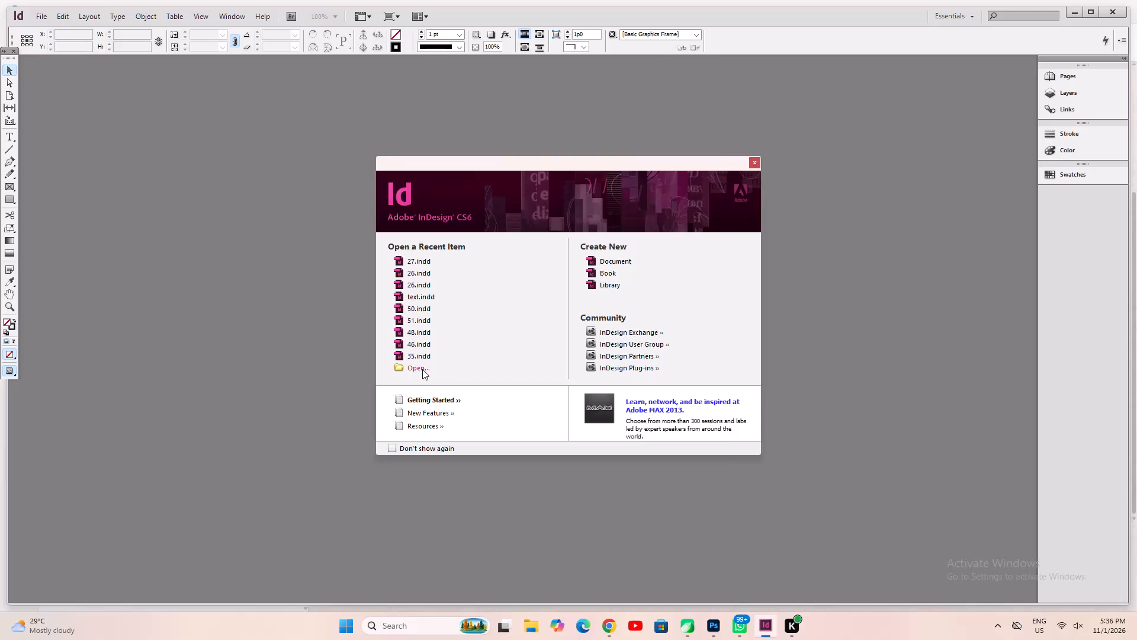
Open document 11 from folder 18 of latursaptrang in the paper job folder, dismissing the missing link and font notices.
{"action": "left_click", "coordinate": [509, 173]}
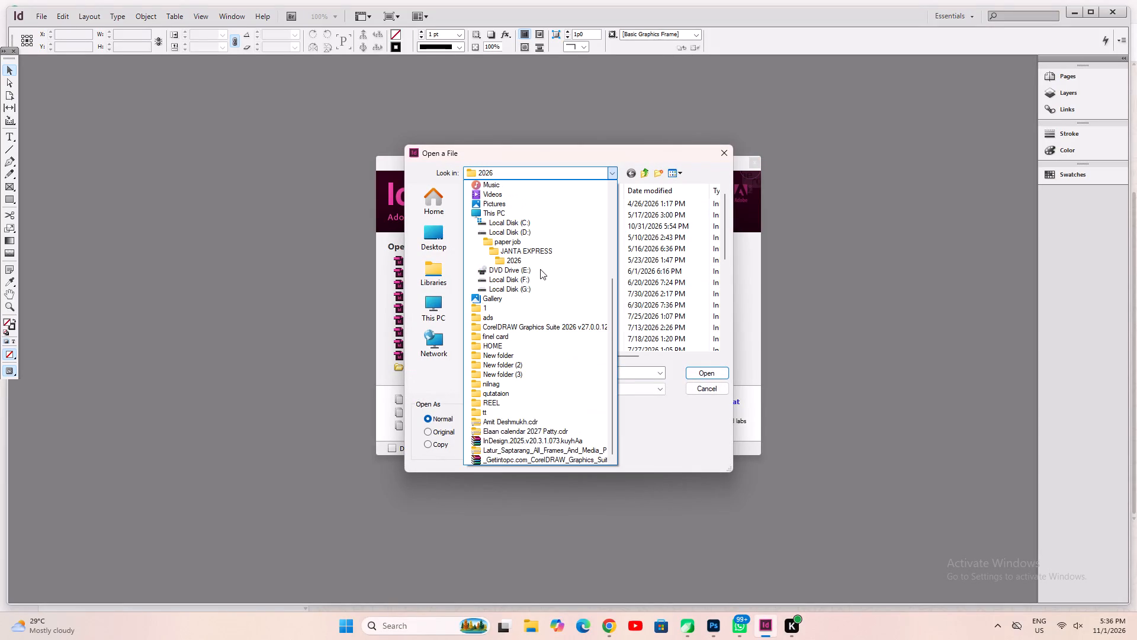
{"action": "left_click", "coordinate": [544, 244]}
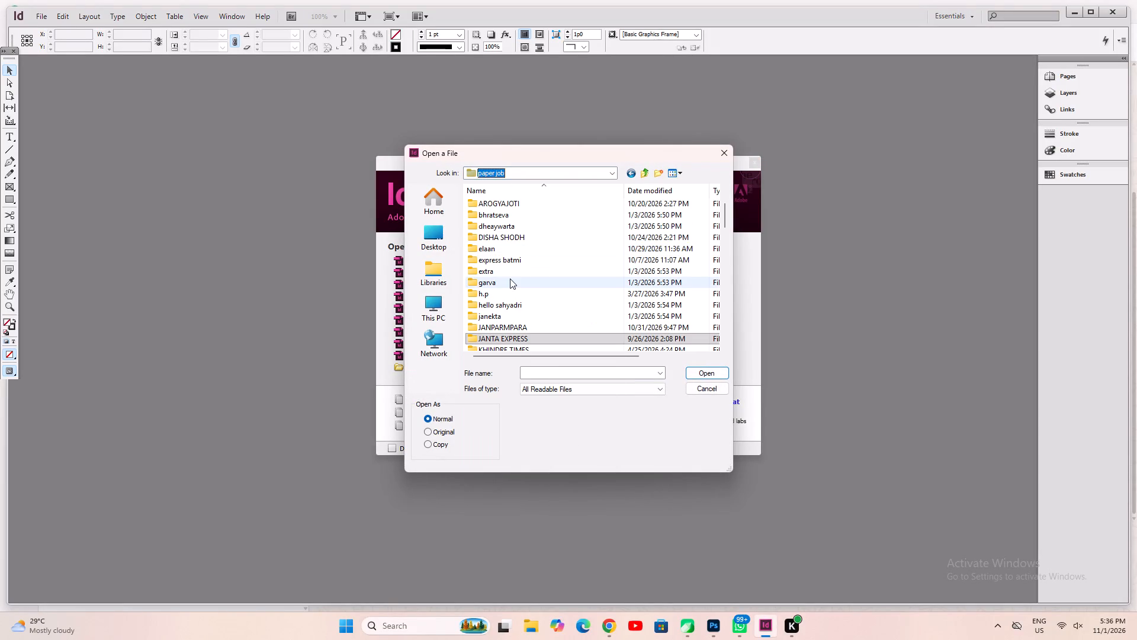
{"action": "left_click", "coordinate": [510, 279]}
{"action": "type", "text": "la"}
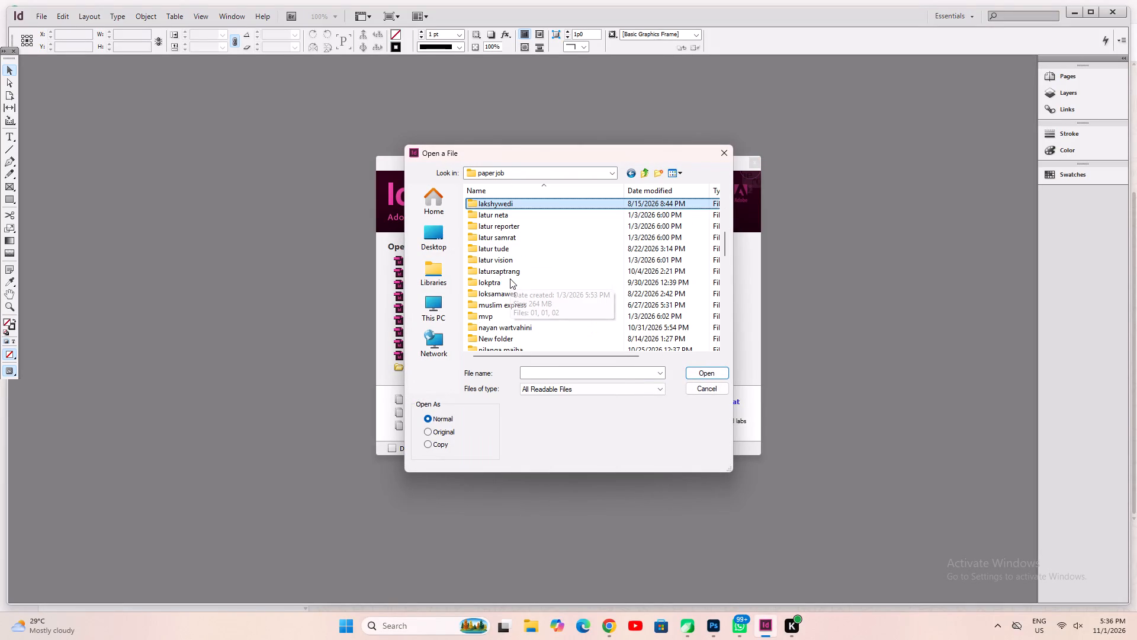
{"action": "key", "text": "Down"}
{"action": "key", "text": "Down"}
{"action": "key", "text": "Down"}
{"action": "key", "text": "Down"}
{"action": "key", "text": "Down"}
{"action": "key", "text": "Down"}
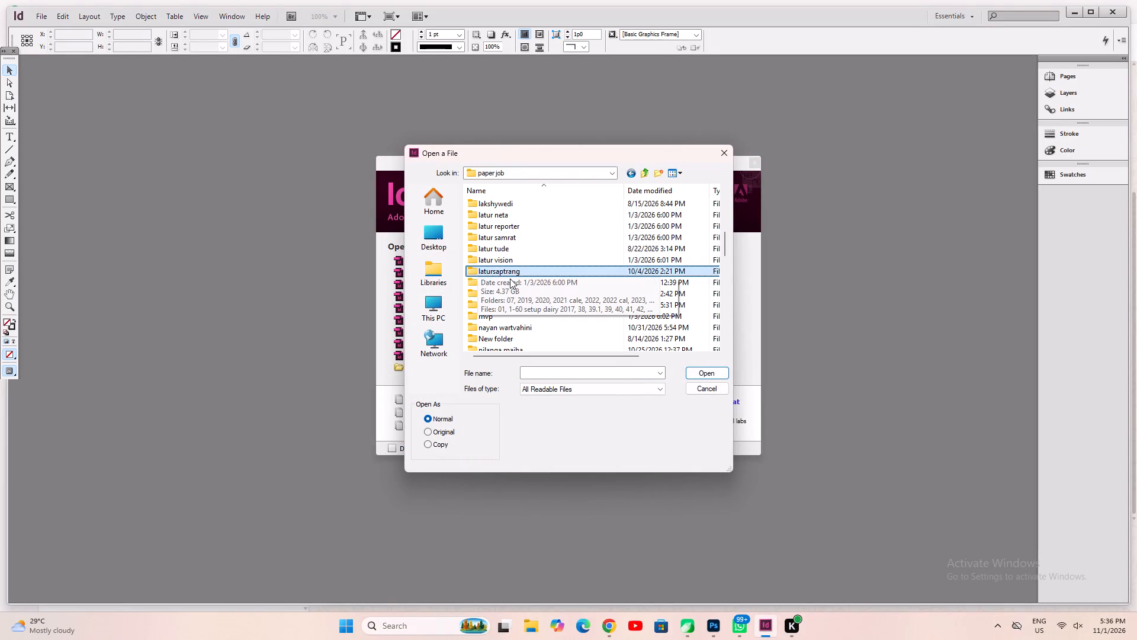
{"action": "key", "text": "Return"}
{"action": "left_click", "coordinate": [510, 279]}
{"action": "double_click", "coordinate": [509, 280]}
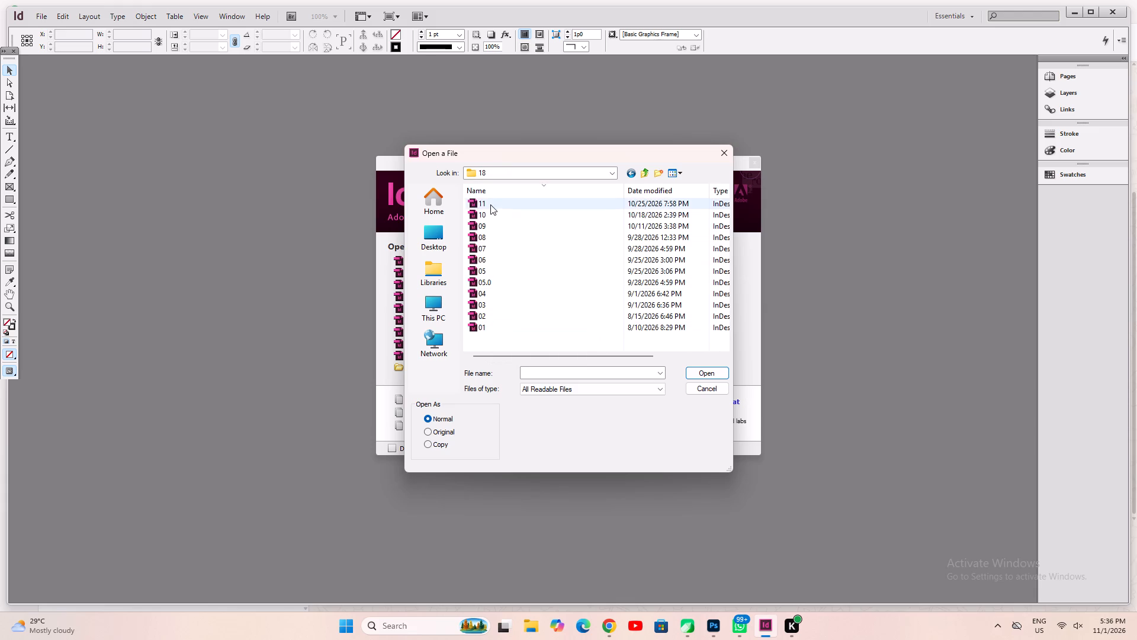
{"action": "double_click", "coordinate": [490, 204]}
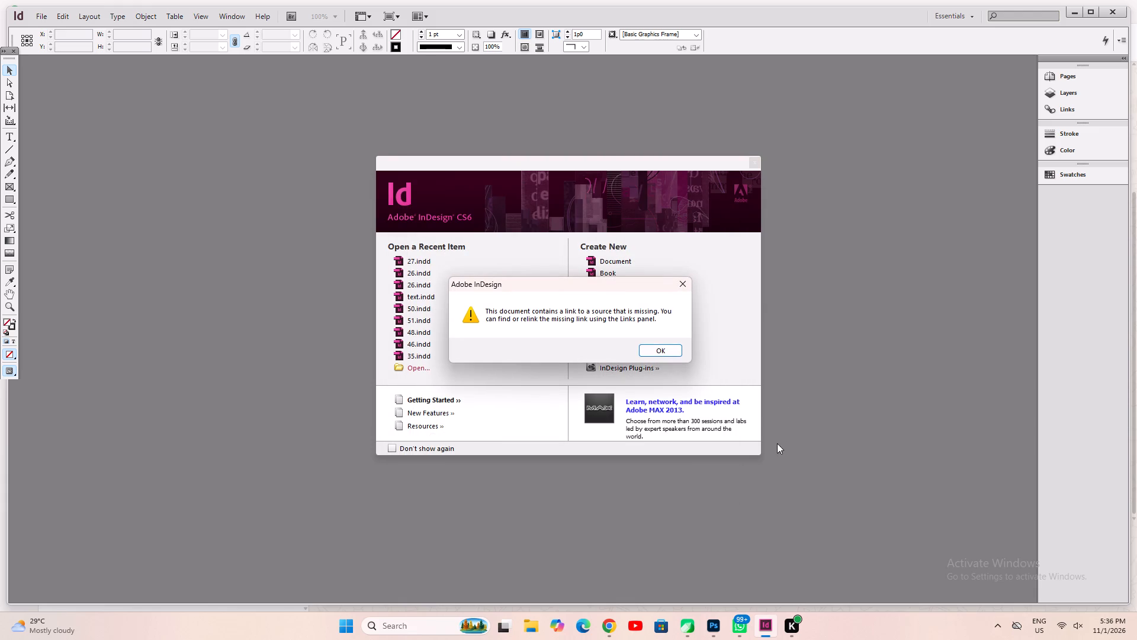
{"action": "left_click", "coordinate": [645, 351]}
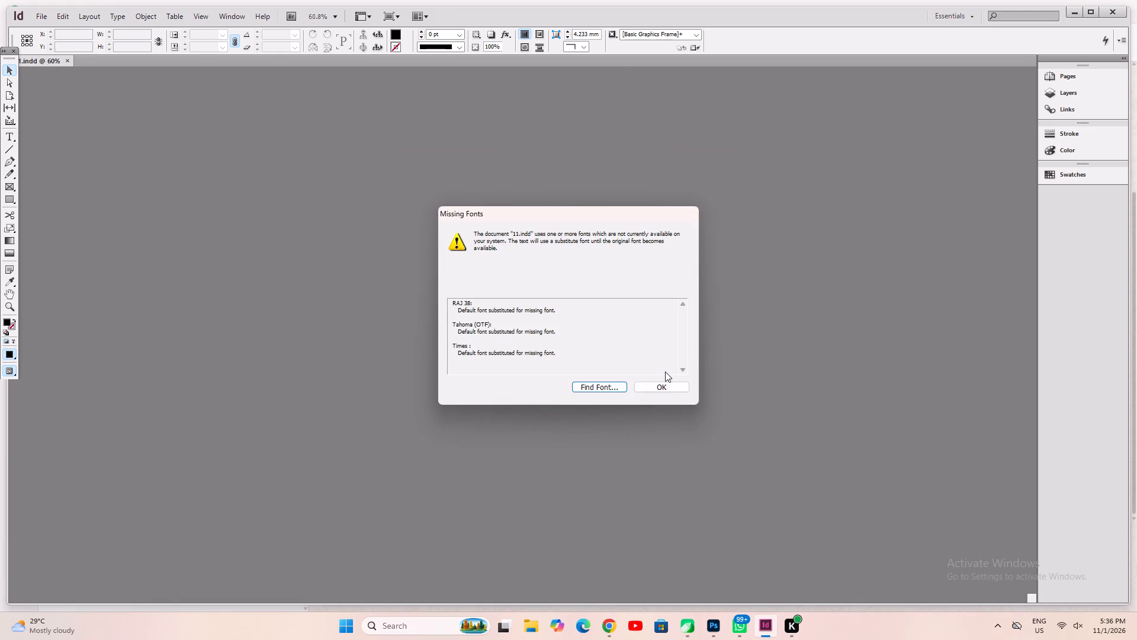
{"action": "left_click", "coordinate": [667, 387]}
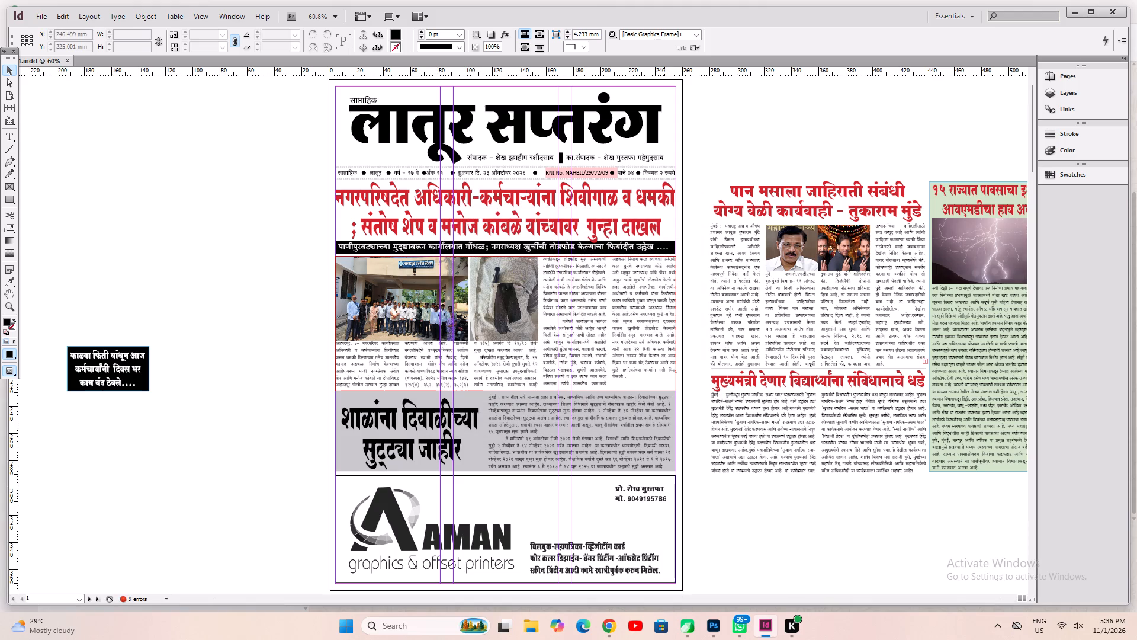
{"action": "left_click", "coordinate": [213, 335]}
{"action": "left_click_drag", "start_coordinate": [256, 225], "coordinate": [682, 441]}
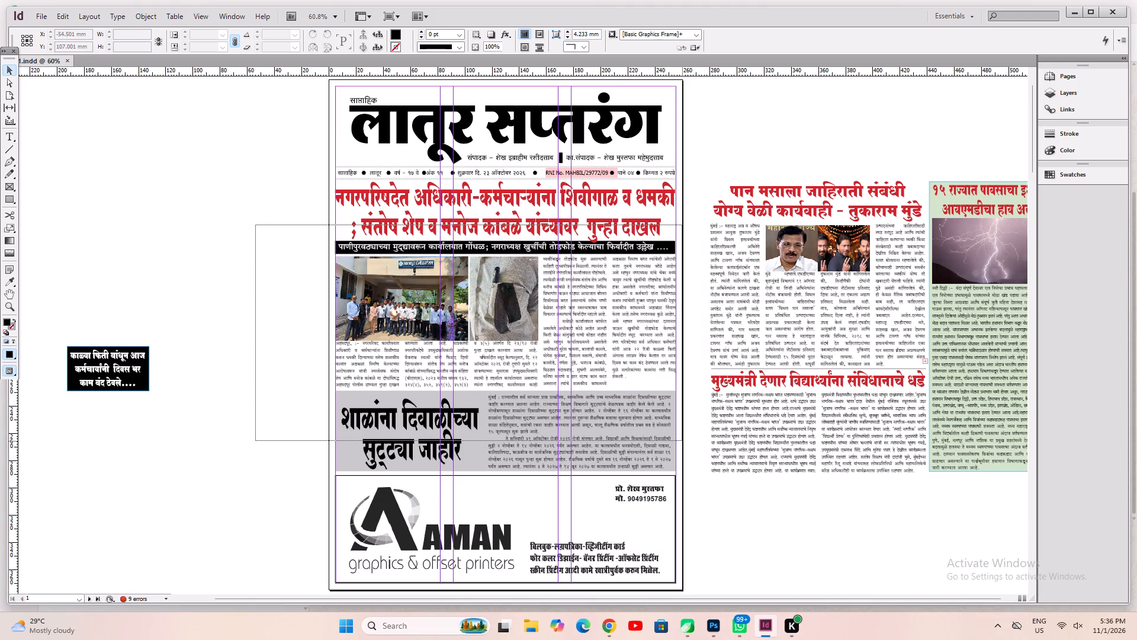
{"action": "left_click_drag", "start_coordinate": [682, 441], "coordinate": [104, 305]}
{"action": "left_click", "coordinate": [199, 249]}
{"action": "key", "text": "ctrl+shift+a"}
Save the newspaper document as a copy named 12 in the same folder.
{"action": "key", "text": "ctrl+shift+s"}
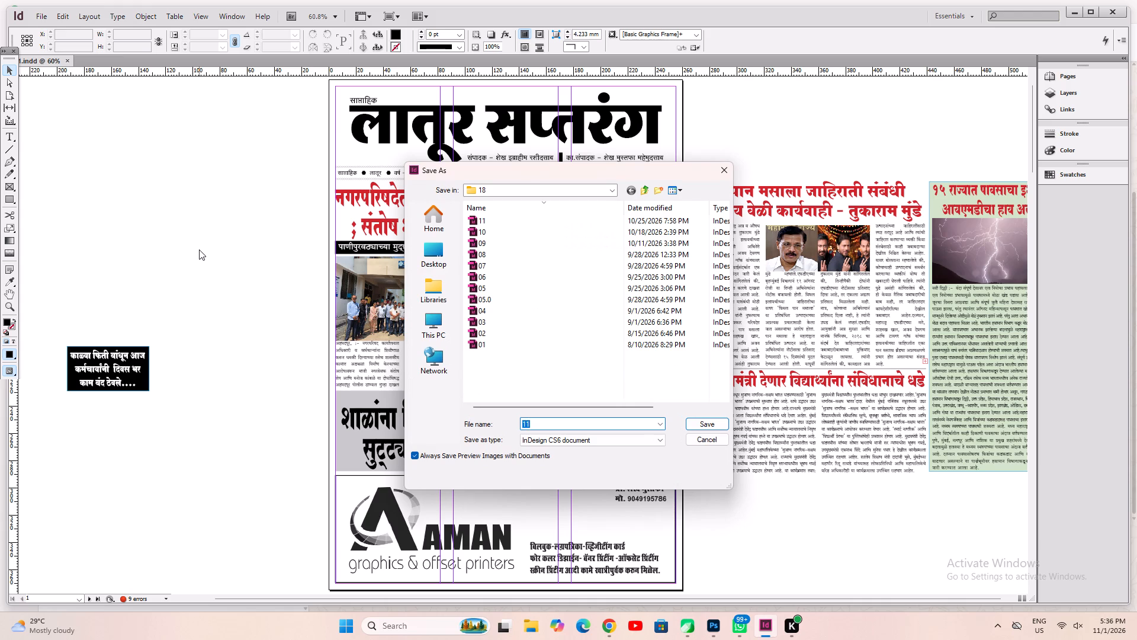
{"action": "type", "text": "12"}
{"action": "key", "text": "Return"}
{"action": "left_click", "coordinate": [229, 338]}
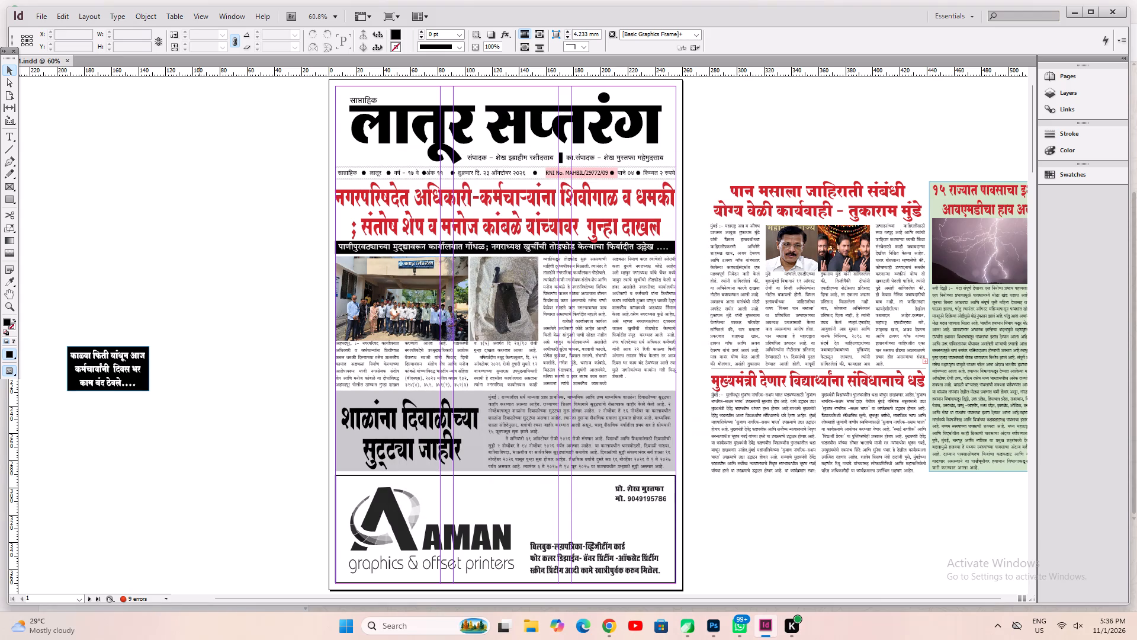
{"action": "left_click", "coordinate": [229, 338]}
Switch to Adobe Photoshop.
{"action": "left_click", "coordinate": [708, 625]}
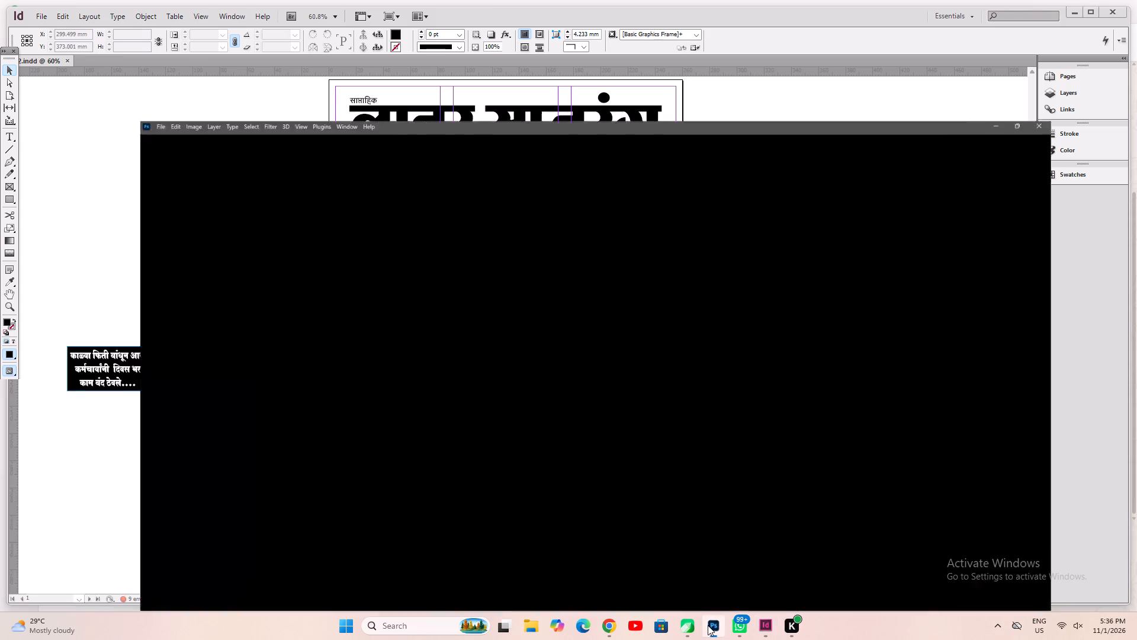
{"action": "left_click", "coordinate": [708, 625]}
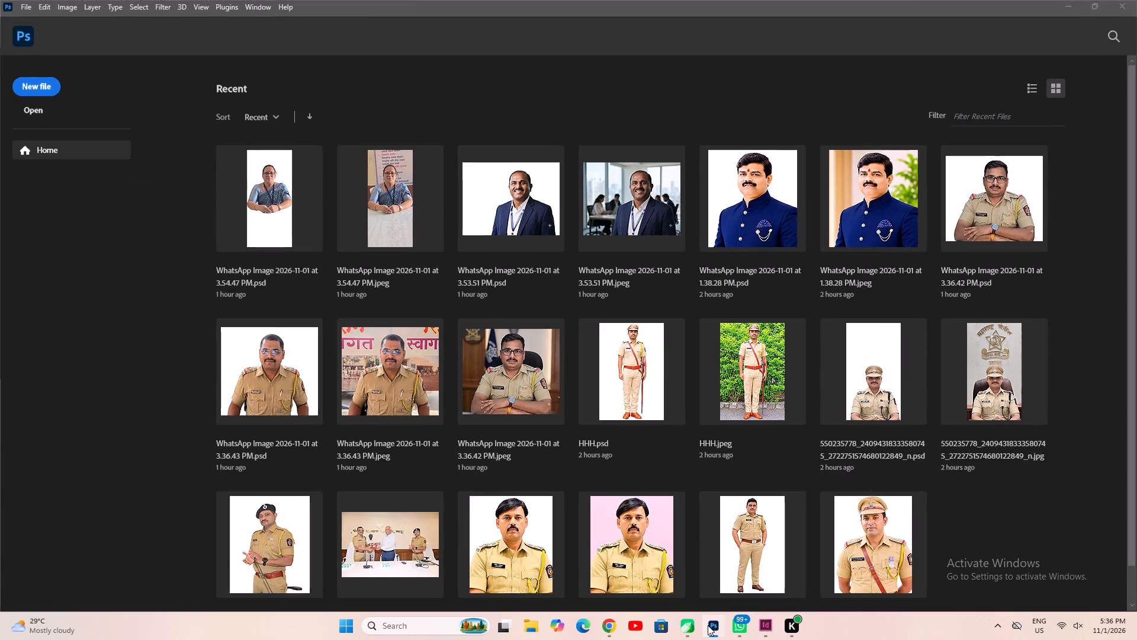
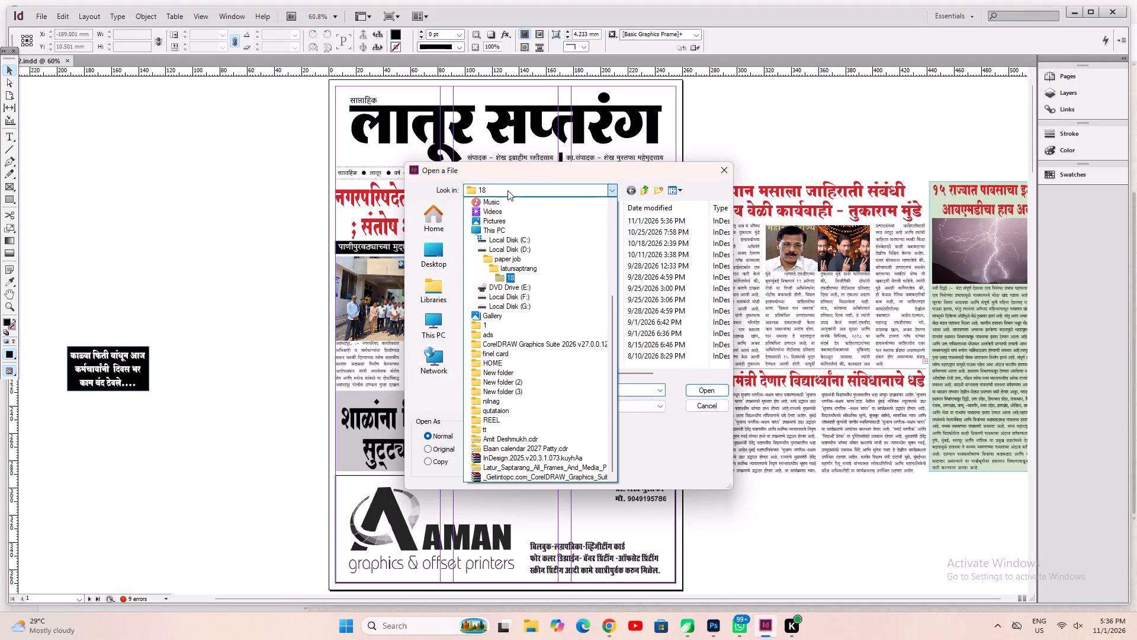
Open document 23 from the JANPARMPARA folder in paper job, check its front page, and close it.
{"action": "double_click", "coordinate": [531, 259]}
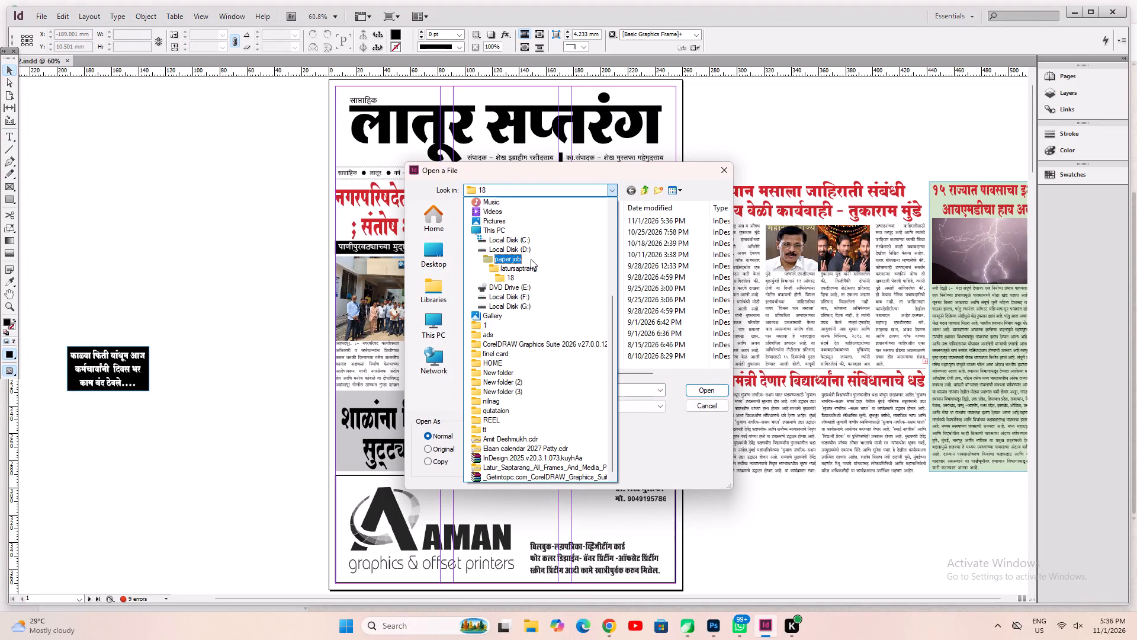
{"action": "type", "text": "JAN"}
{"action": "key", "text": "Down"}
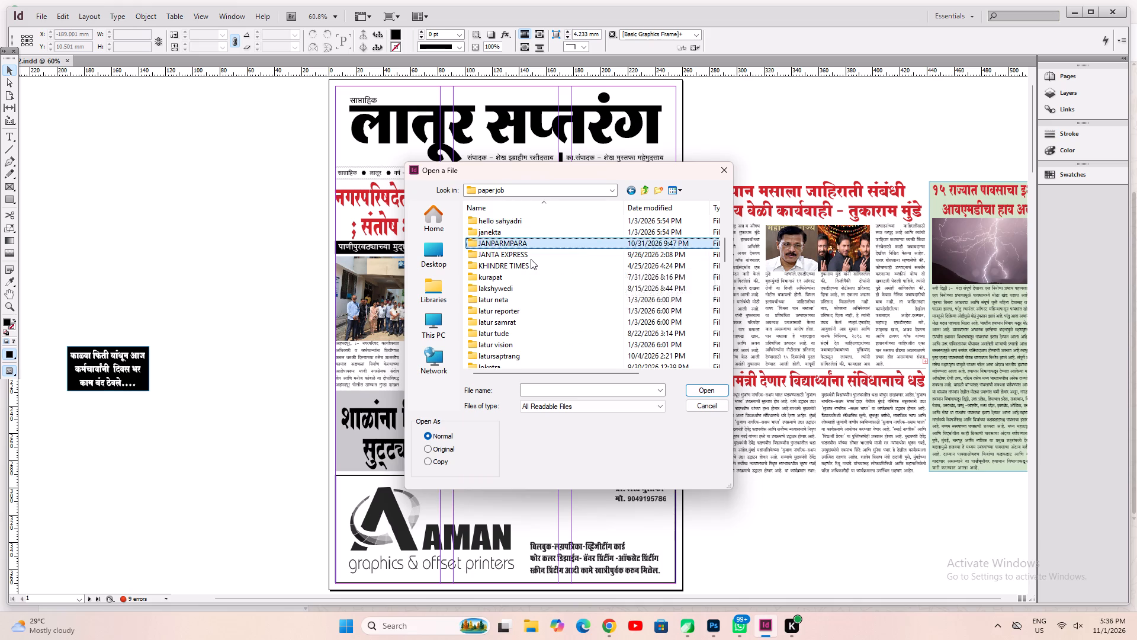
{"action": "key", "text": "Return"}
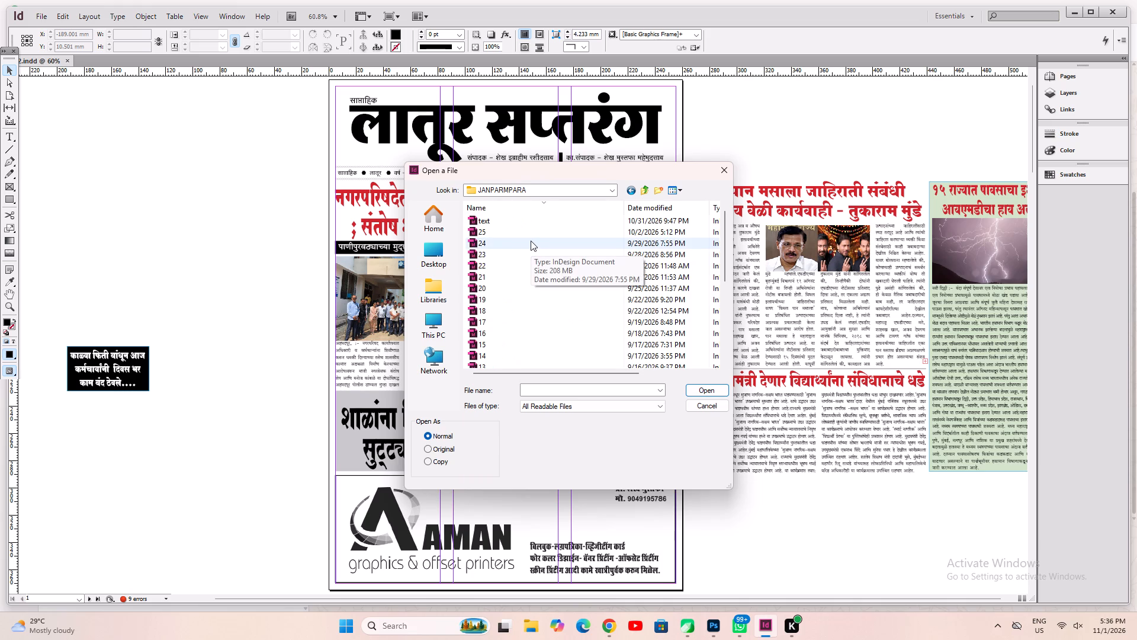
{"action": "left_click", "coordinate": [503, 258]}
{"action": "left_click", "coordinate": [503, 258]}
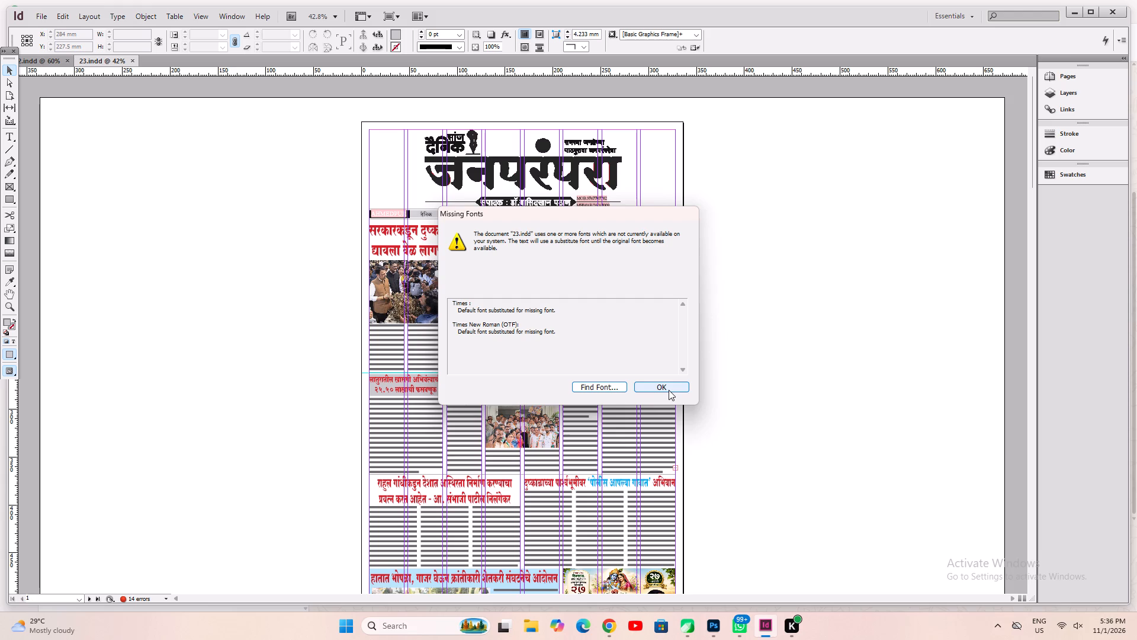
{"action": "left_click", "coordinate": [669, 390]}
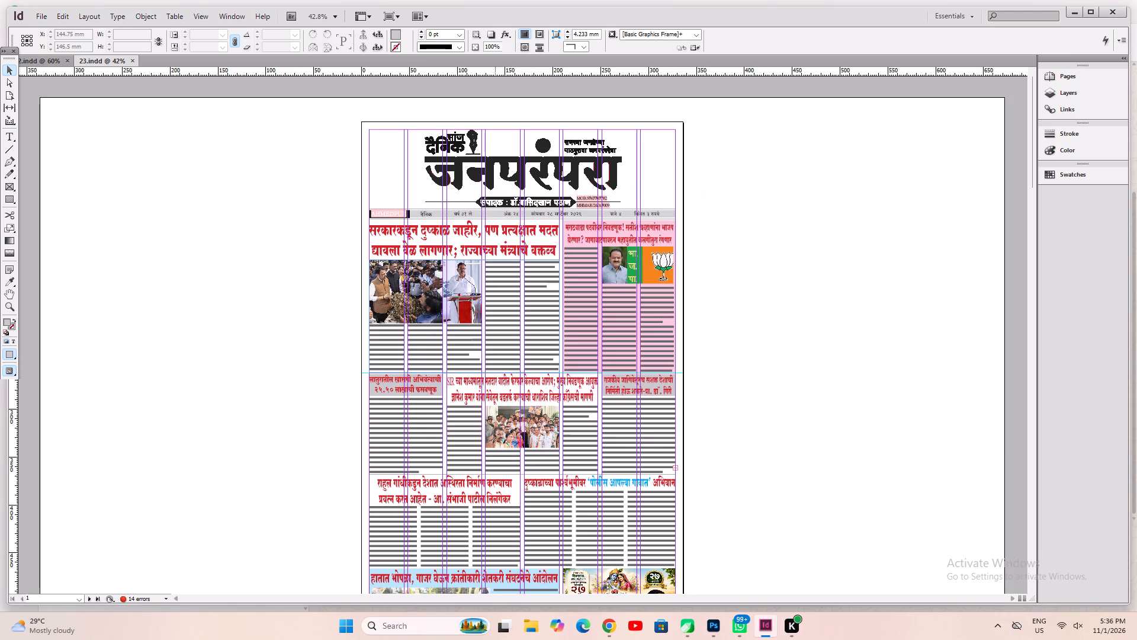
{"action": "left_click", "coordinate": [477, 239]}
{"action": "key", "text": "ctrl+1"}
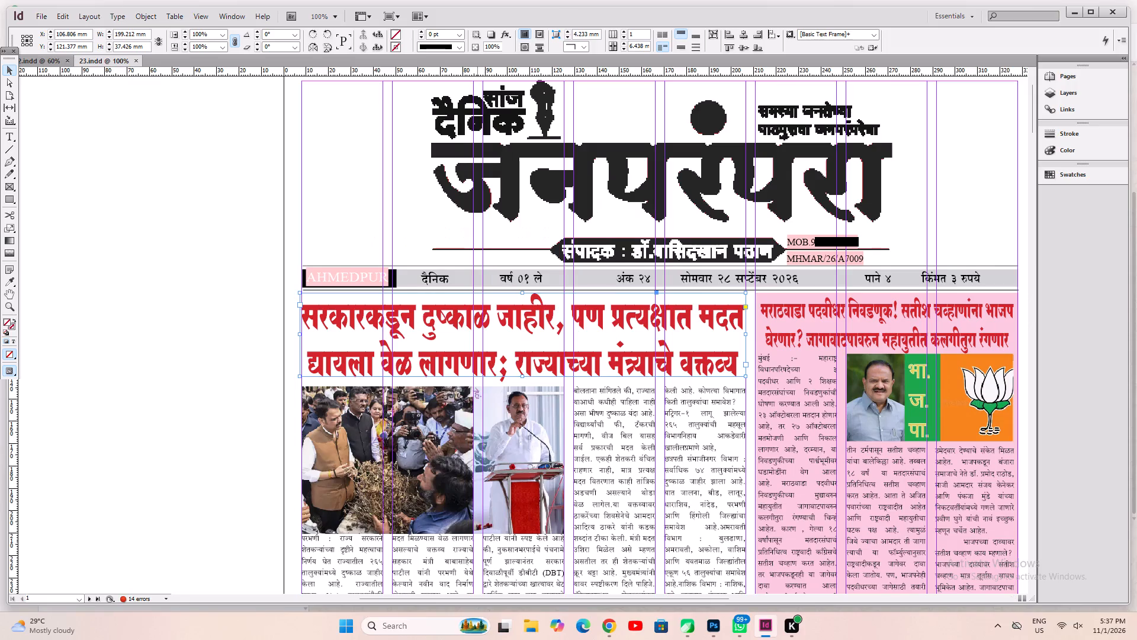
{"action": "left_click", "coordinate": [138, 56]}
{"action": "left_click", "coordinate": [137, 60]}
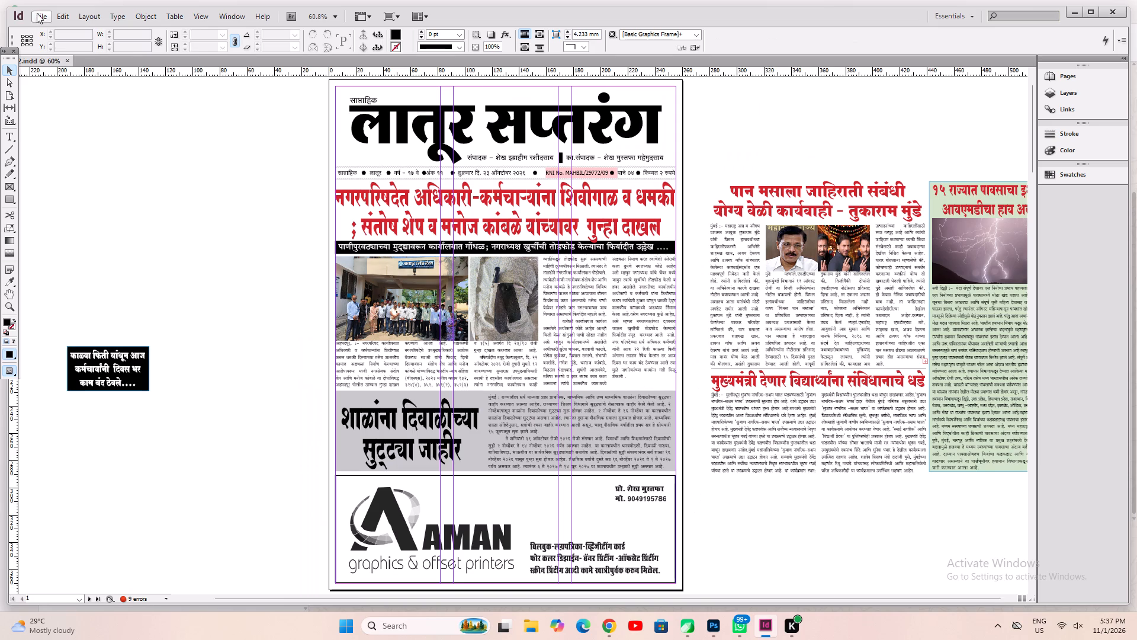
Open document 52 from the oct subfolder of JANPARMPARA, dismissing the missing fonts notice.
{"action": "left_click_drag", "start_coordinate": [37, 13], "coordinate": [38, 20]}
{"action": "left_click", "coordinate": [50, 49]}
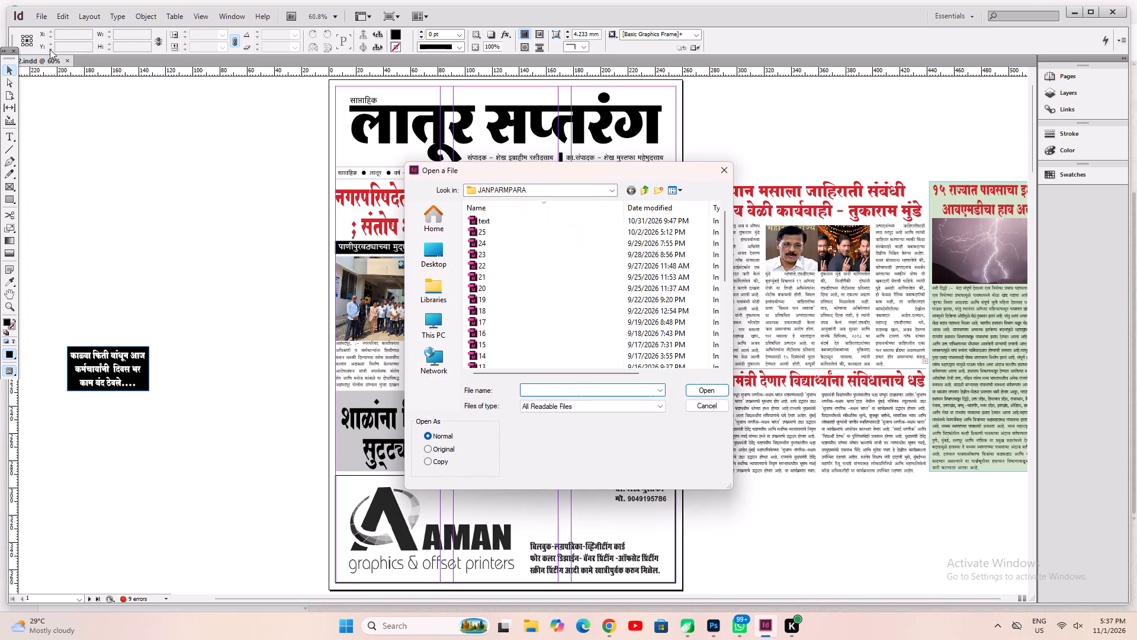
{"action": "left_click", "coordinate": [521, 187]}
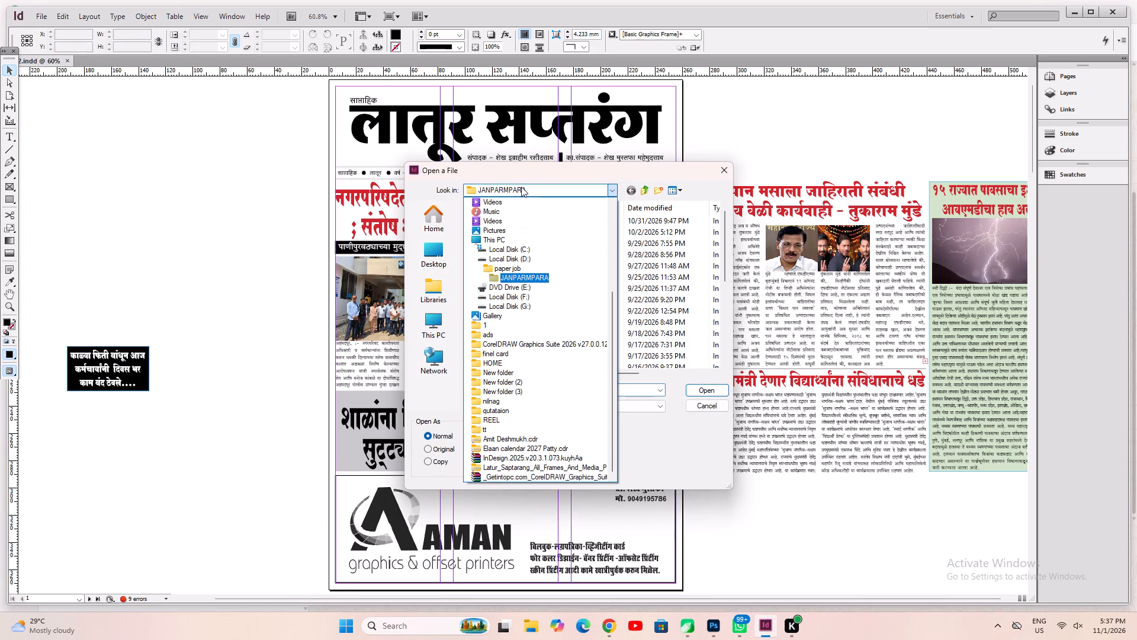
{"action": "left_click", "coordinate": [521, 187]}
{"action": "scroll", "coordinate": [582, 241], "scroll_direction": "down", "scroll_amount": 9}
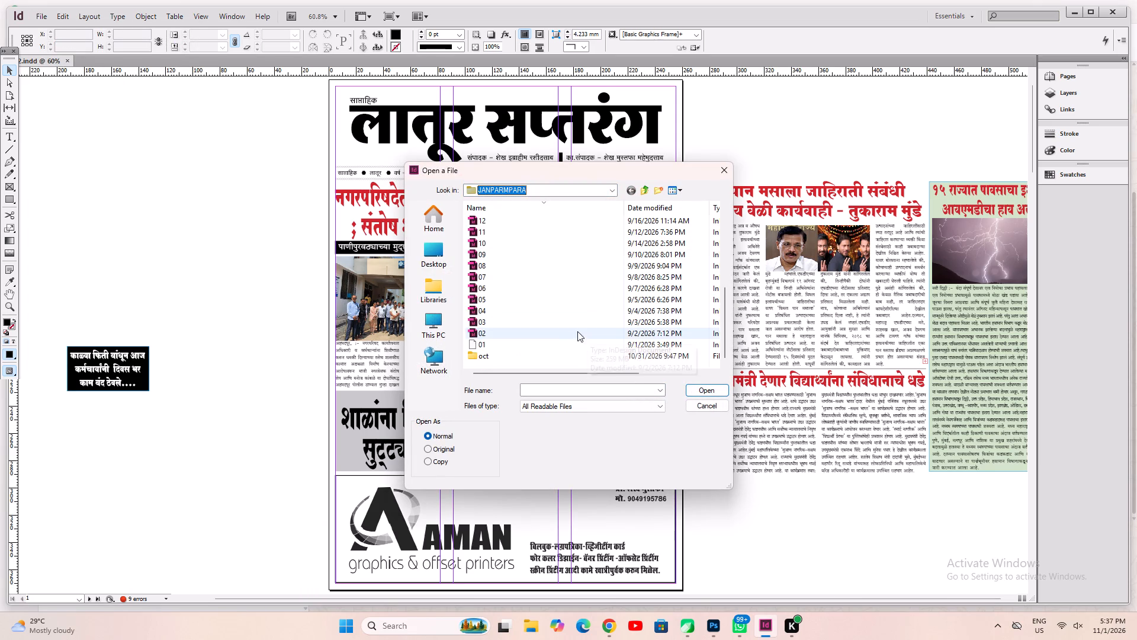
{"action": "double_click", "coordinate": [490, 355]}
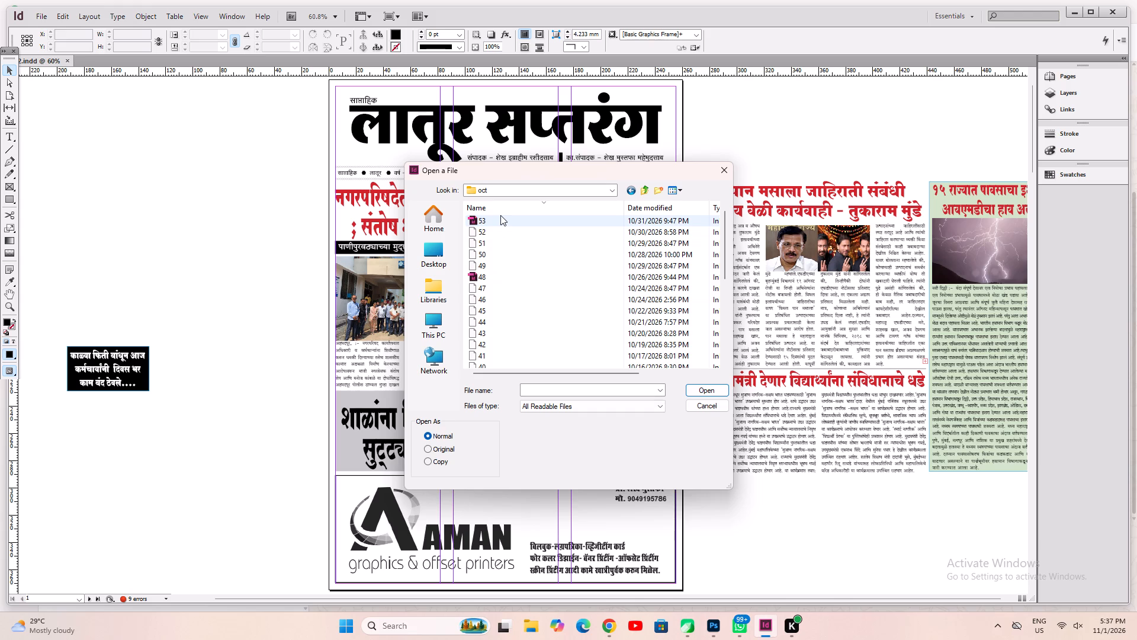
{"action": "left_click", "coordinate": [498, 232]}
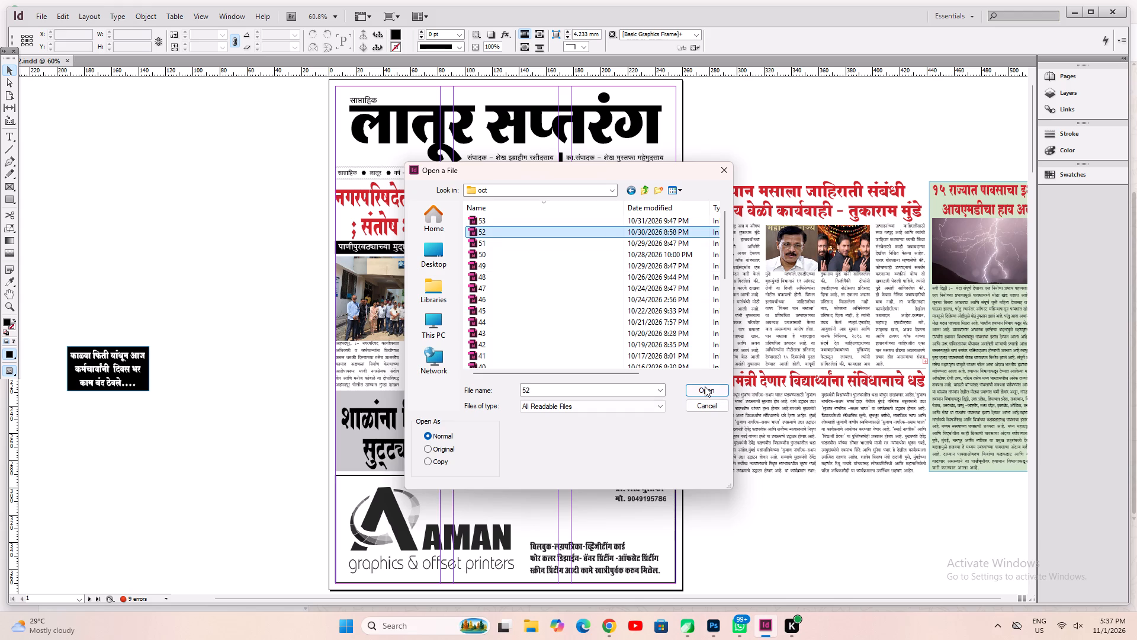
{"action": "left_click", "coordinate": [705, 386]}
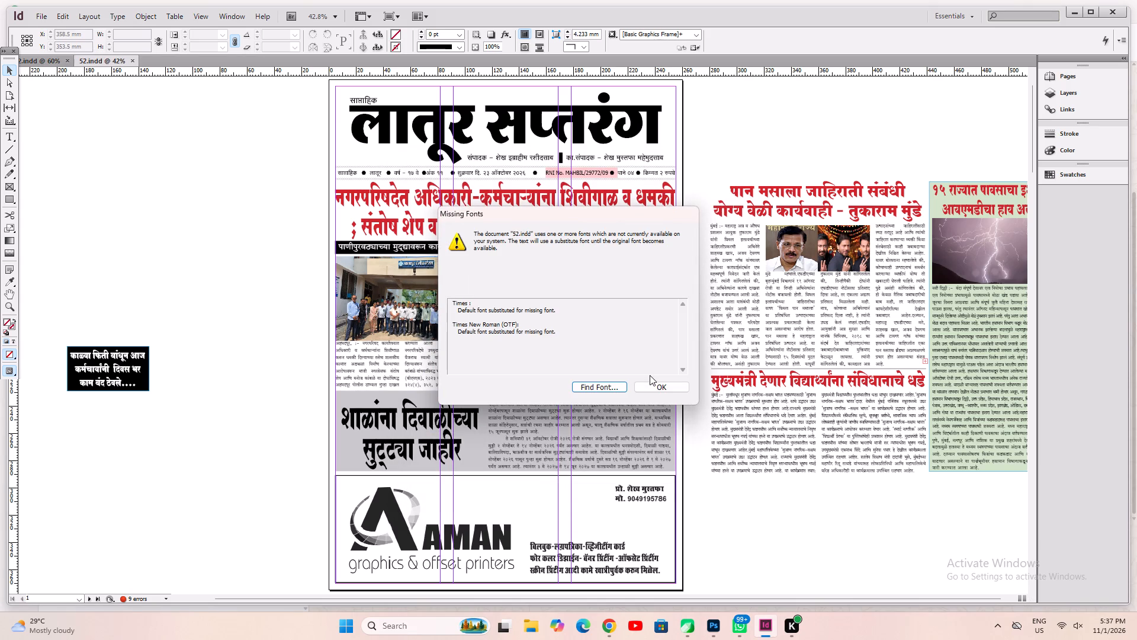
{"action": "left_click", "coordinate": [654, 386]}
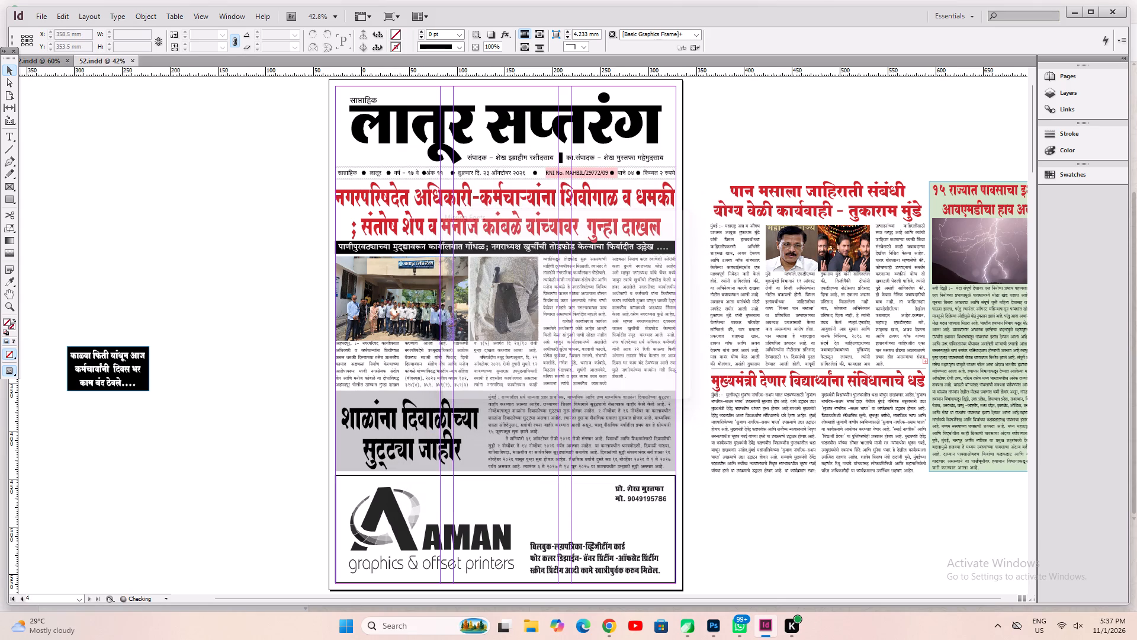
Go to the front page and save document 52 under the same name in the HOME folder.
{"action": "scroll", "coordinate": [410, 344], "scroll_direction": "up", "scroll_amount": 19}
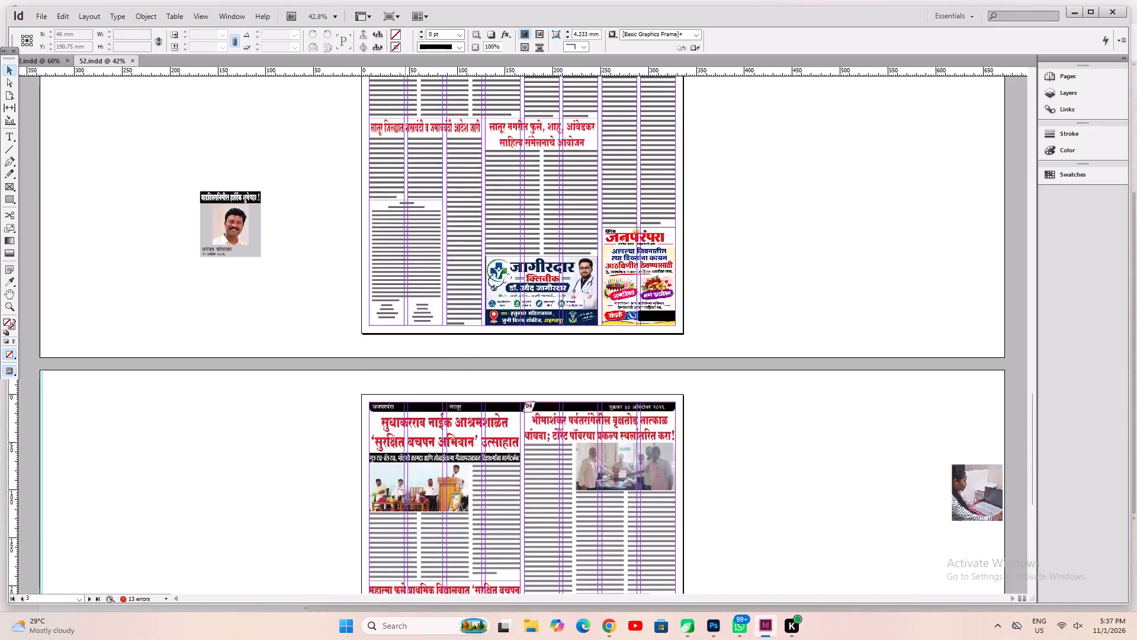
{"action": "scroll", "coordinate": [405, 318], "scroll_direction": "up", "scroll_amount": 20}
{"action": "scroll", "coordinate": [405, 318], "scroll_direction": "up", "scroll_amount": 20}
{"action": "scroll", "coordinate": [405, 318], "scroll_direction": "up", "scroll_amount": 6}
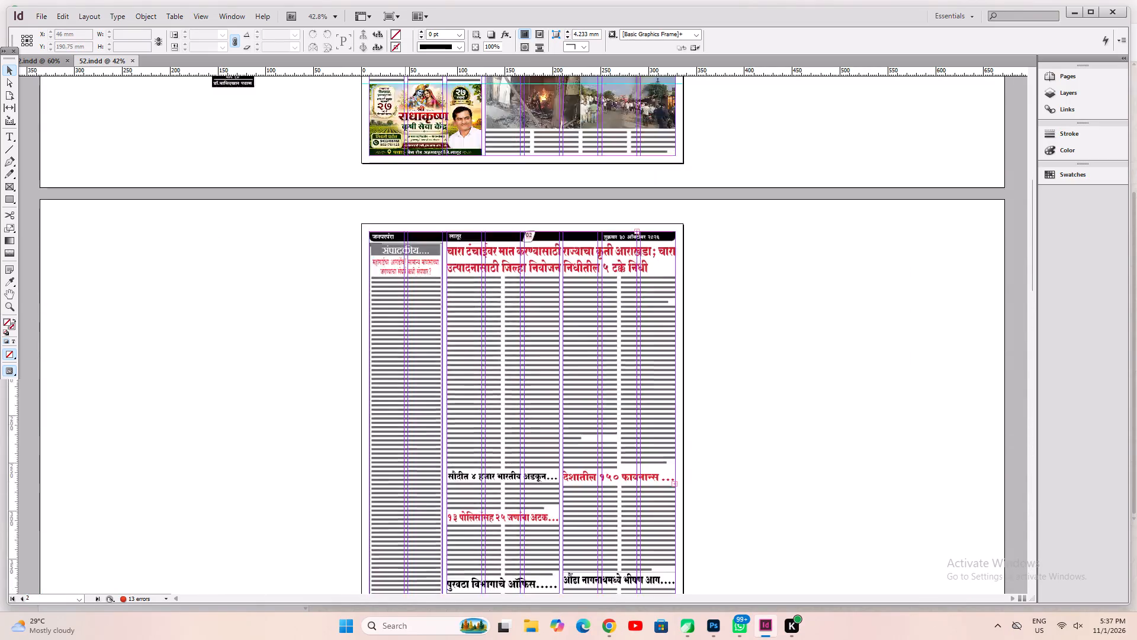
{"action": "scroll", "coordinate": [405, 318], "scroll_direction": "up", "scroll_amount": 20}
{"action": "scroll", "coordinate": [405, 318], "scroll_direction": "up", "scroll_amount": 4}
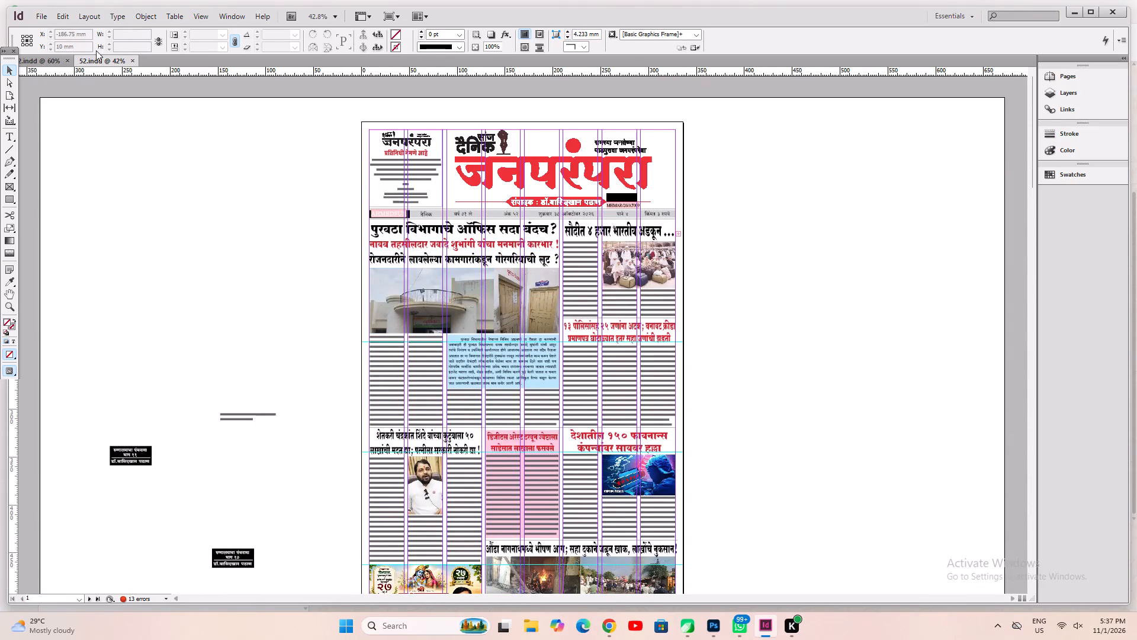
{"action": "left_click", "coordinate": [40, 18]}
{"action": "left_click_drag", "start_coordinate": [85, 105], "coordinate": [88, 115]}
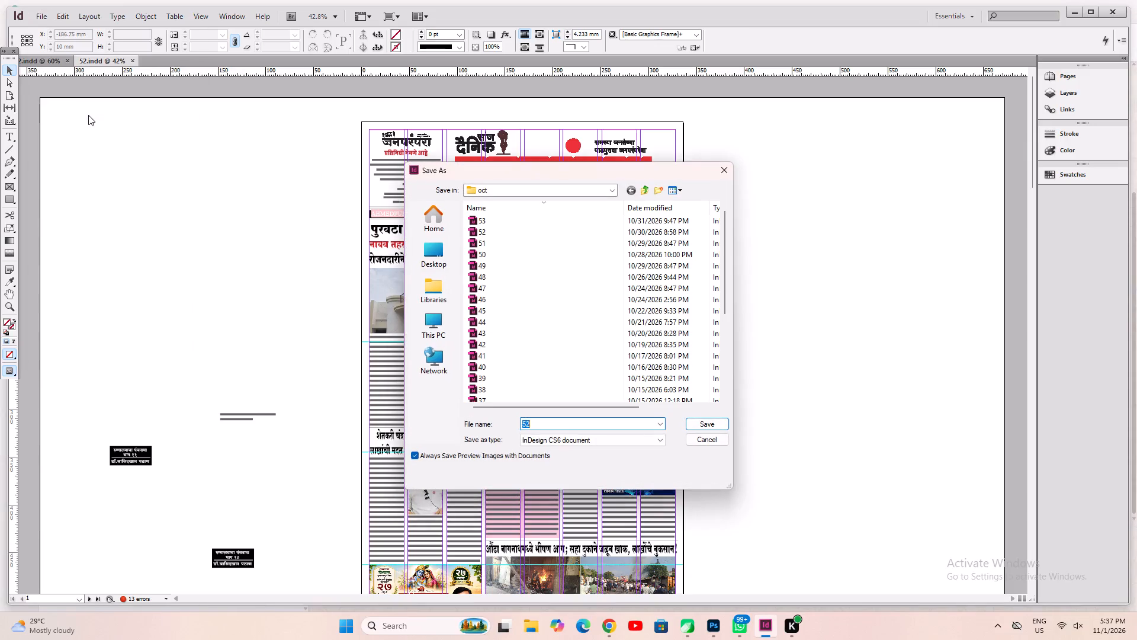
{"action": "left_click", "coordinate": [508, 195]}
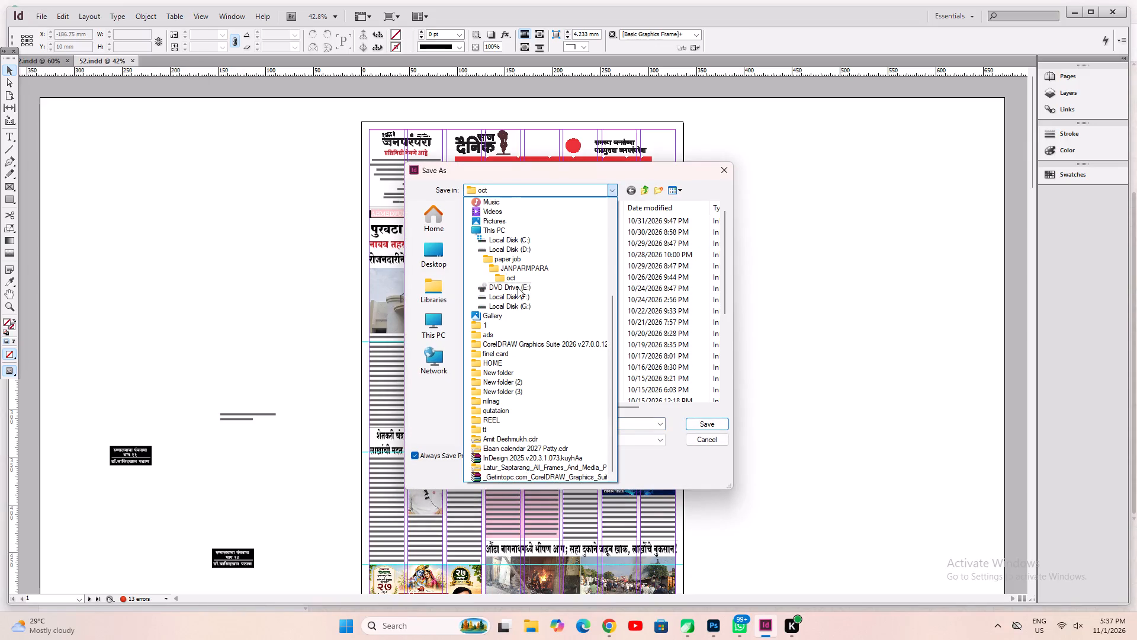
{"action": "left_click", "coordinate": [559, 361]}
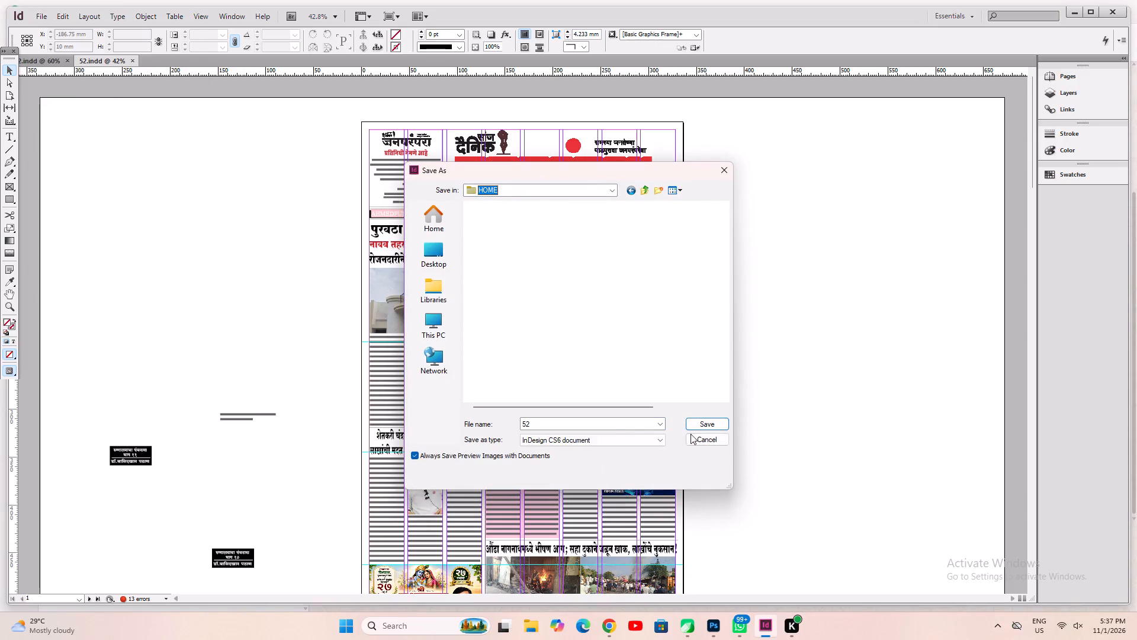
{"action": "left_click", "coordinate": [727, 426]}
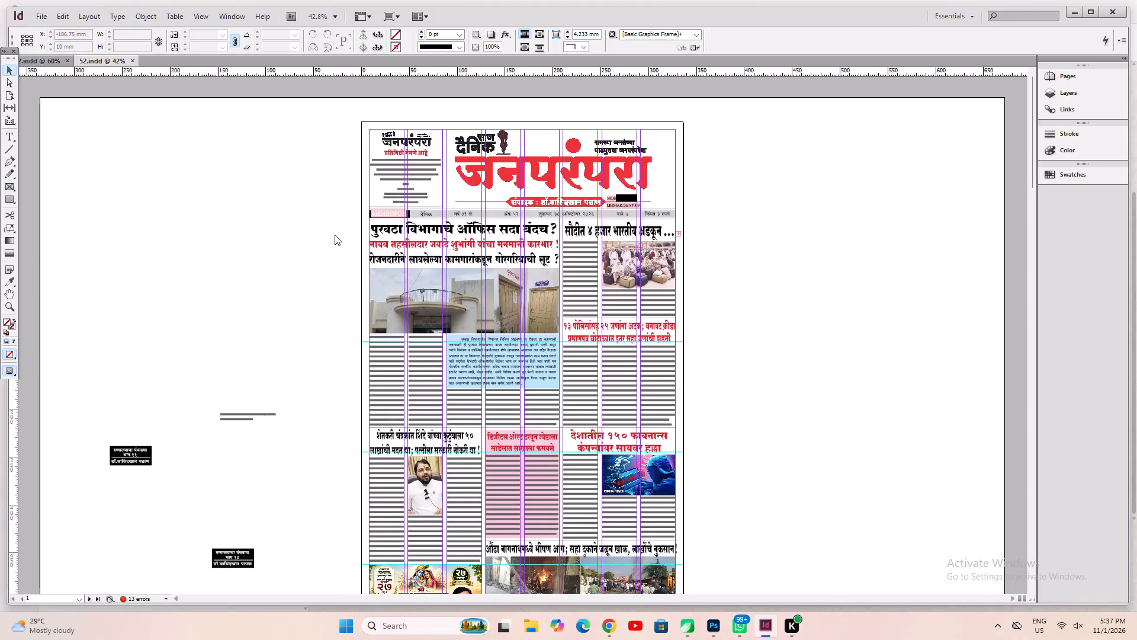
Copy the black main headline frame above the lead story on the front page of document 52.
{"action": "left_click_drag", "start_coordinate": [335, 231], "coordinate": [526, 389]}
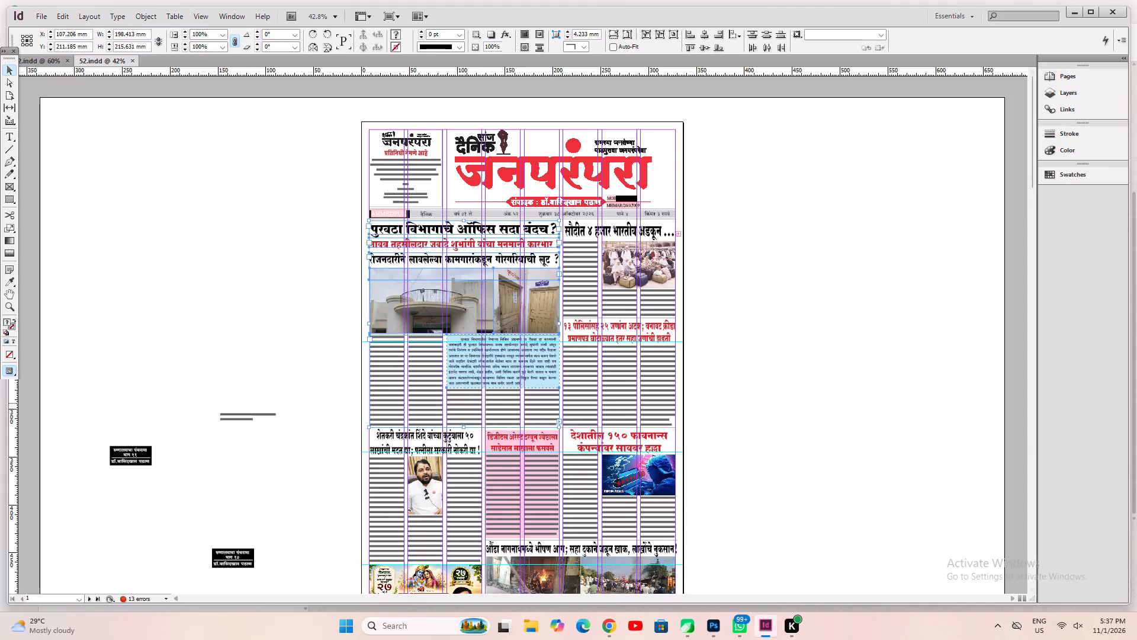
{"action": "left_click", "coordinate": [926, 403]}
{"action": "left_click", "coordinate": [508, 407]}
{"action": "key", "text": "ctrl+1"}
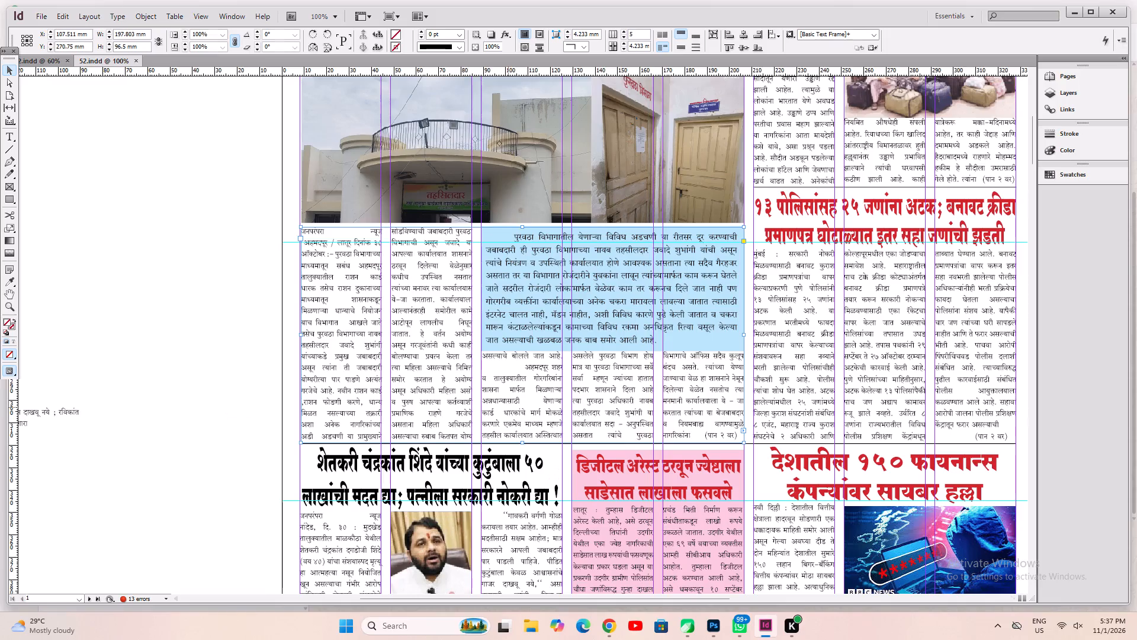
{"action": "key", "text": "space"}
{"action": "key", "text": "space"}
{"action": "key", "text": "space"}
{"action": "key", "text": "space"}
{"action": "key", "text": "space"}
{"action": "key", "text": "space"}
{"action": "key", "text": "space"}
{"action": "key", "text": "space"}
{"action": "left_click_drag", "start_coordinate": [409, 329], "coordinate": [381, 582]}
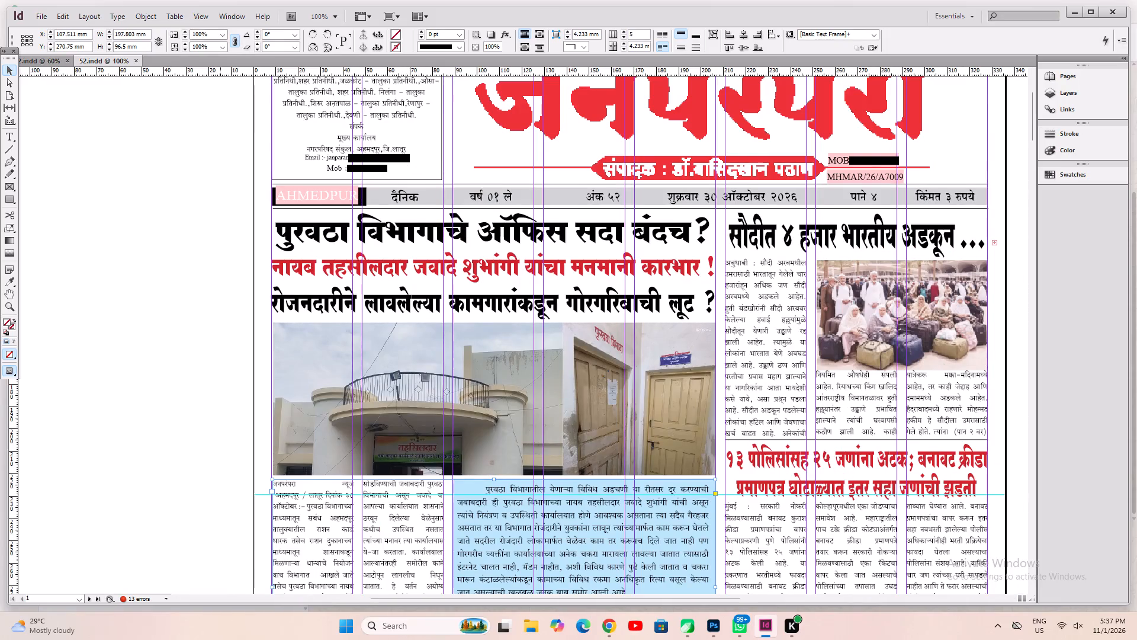
{"action": "left_click", "coordinate": [365, 240]}
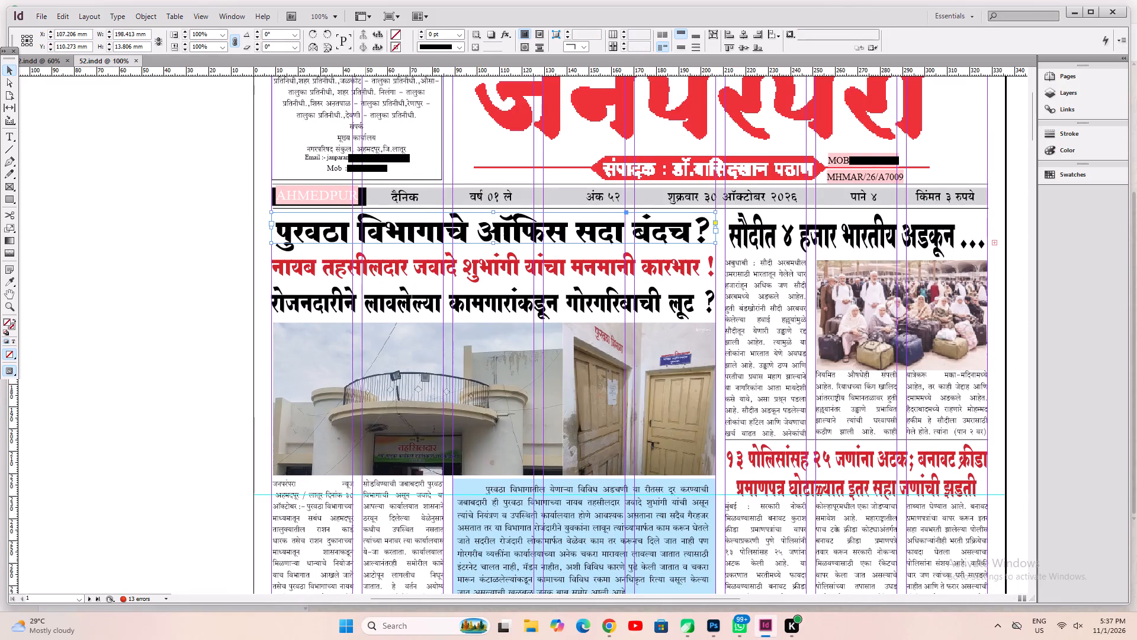
{"action": "key", "text": "ctrl+c"}
{"action": "left_click_drag", "start_coordinate": [126, 298], "coordinate": [126, 284]}
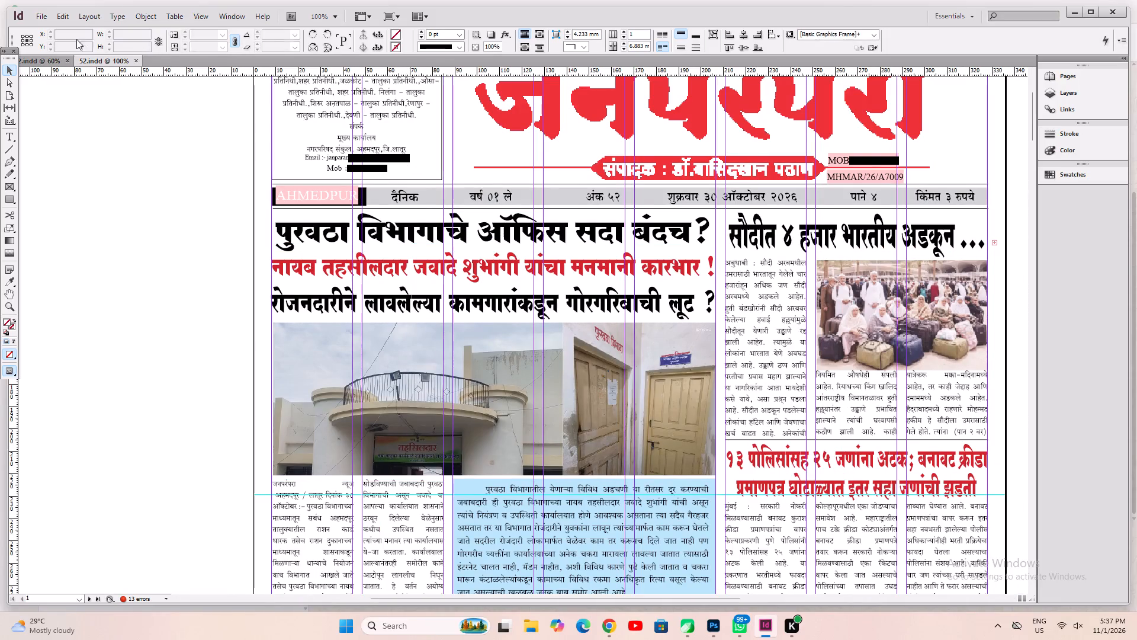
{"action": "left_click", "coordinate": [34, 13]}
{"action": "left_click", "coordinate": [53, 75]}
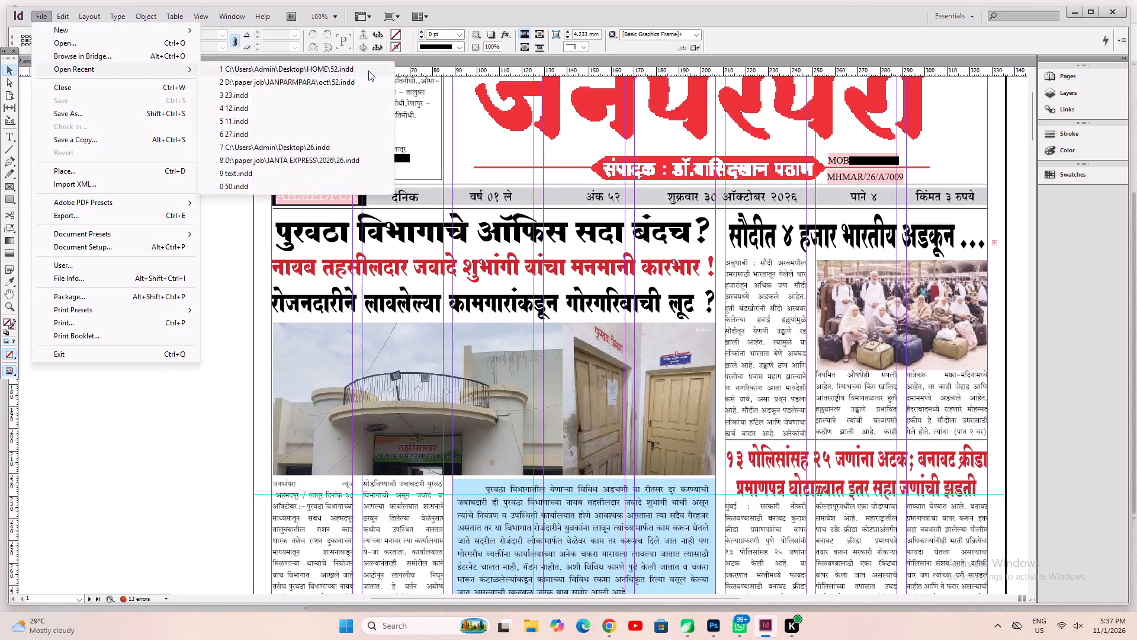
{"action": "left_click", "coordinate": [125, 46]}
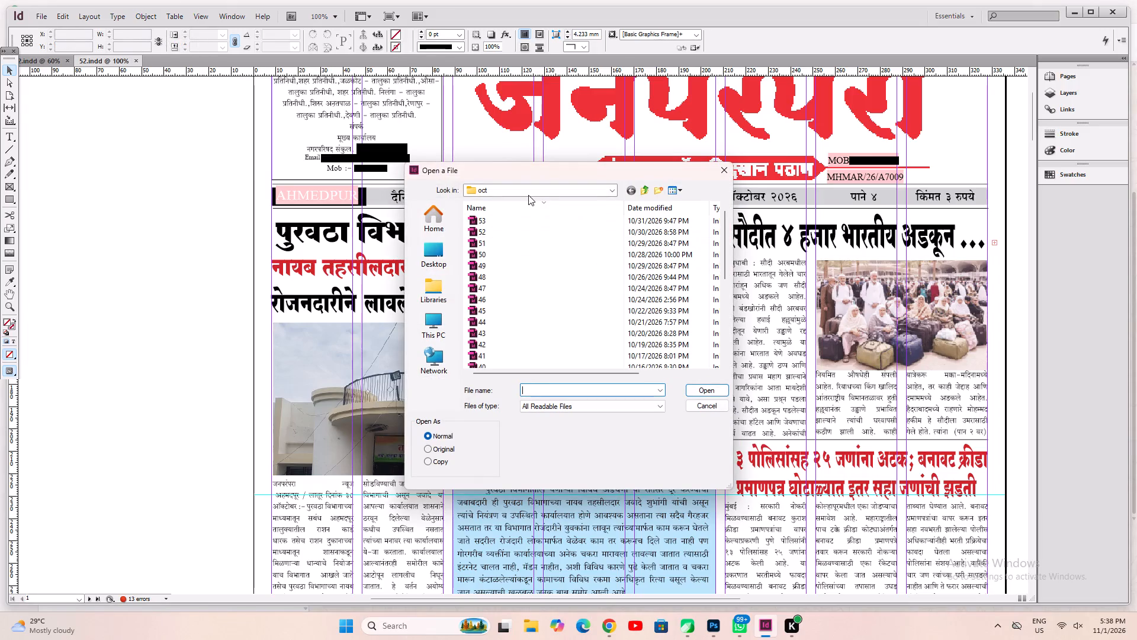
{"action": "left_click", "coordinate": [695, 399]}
Switch to document 12 and dock the floating tools palette beside the workspace in two columns.
{"action": "left_click", "coordinate": [49, 59]}
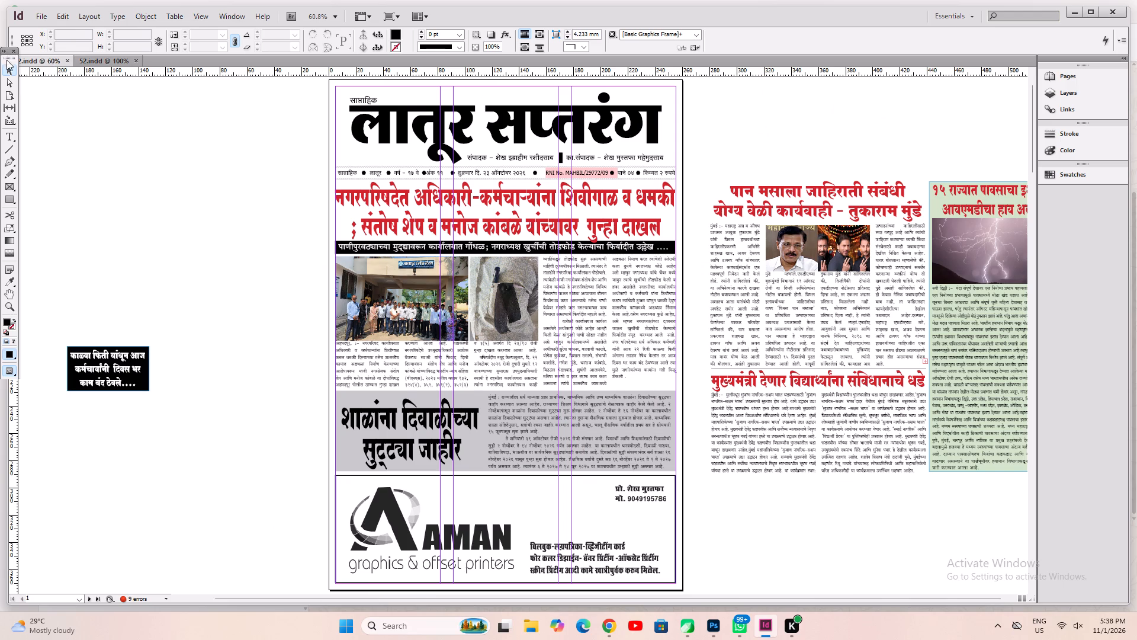
{"action": "left_click_drag", "start_coordinate": [7, 60], "coordinate": [6, 84]}
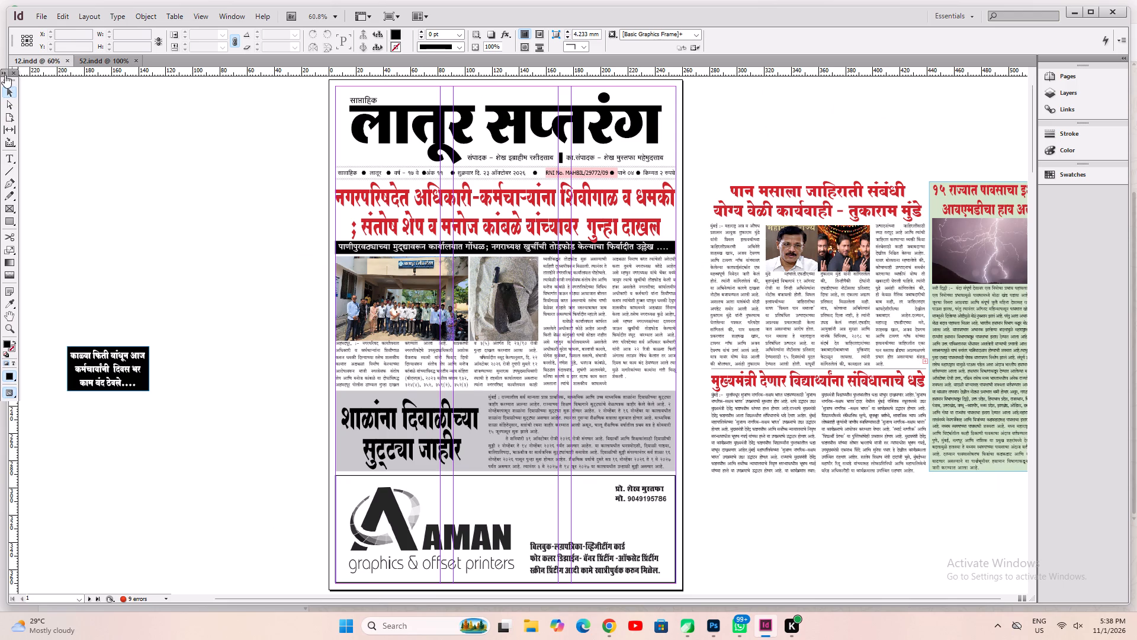
{"action": "left_click", "coordinate": [5, 75]}
{"action": "left_click_drag", "start_coordinate": [10, 77], "coordinate": [10, 107]}
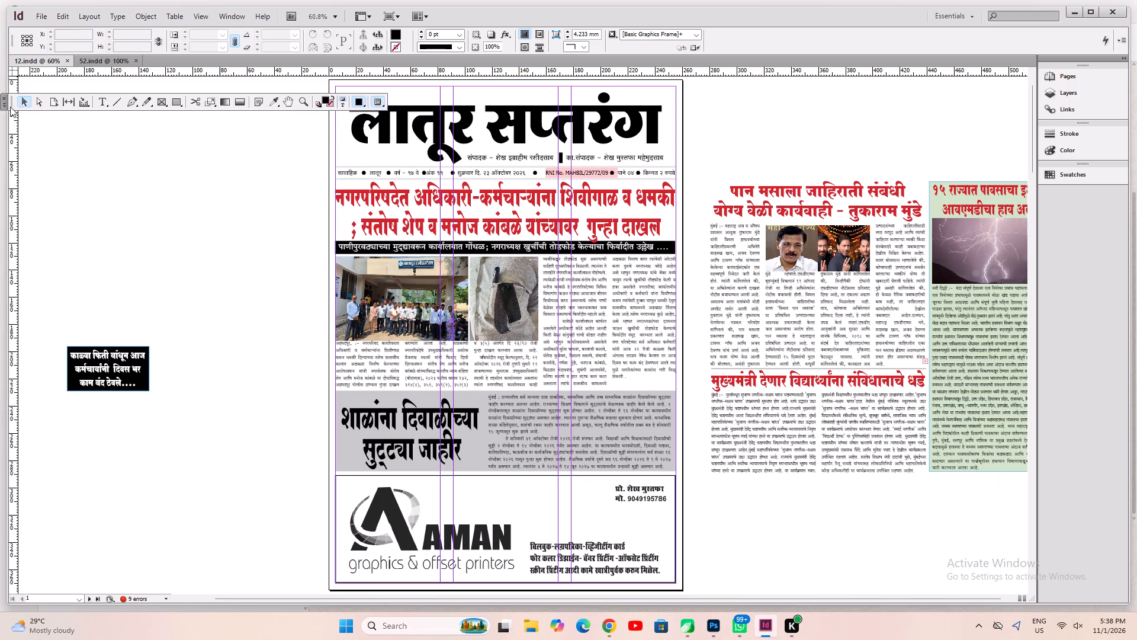
{"action": "left_click_drag", "start_coordinate": [10, 107], "coordinate": [10, 127]}
{"action": "left_click", "coordinate": [186, 210]}
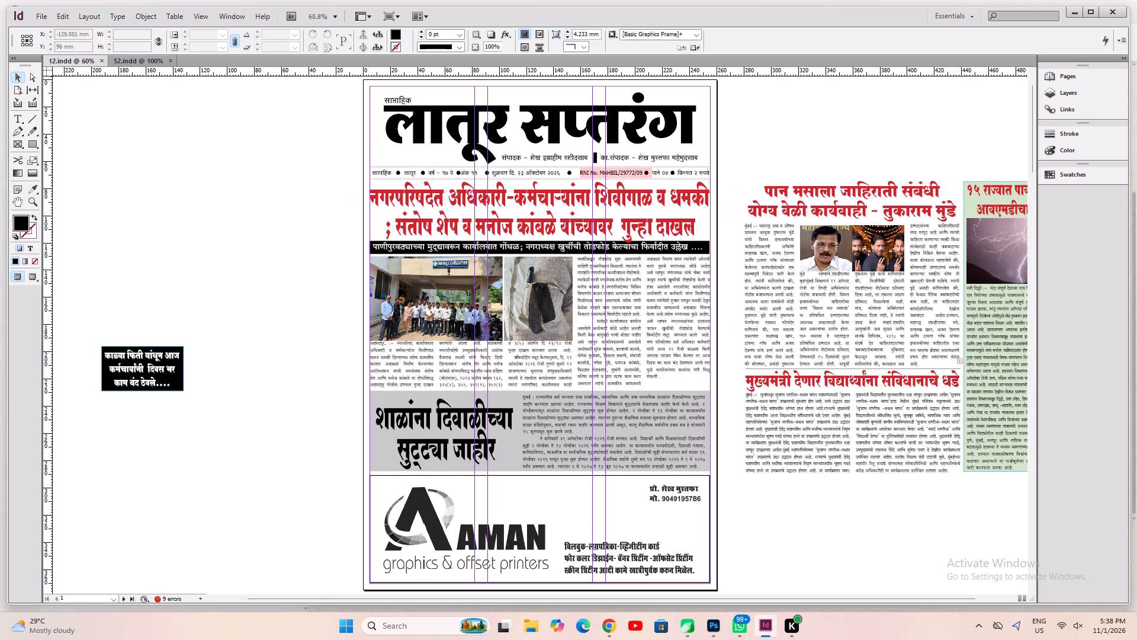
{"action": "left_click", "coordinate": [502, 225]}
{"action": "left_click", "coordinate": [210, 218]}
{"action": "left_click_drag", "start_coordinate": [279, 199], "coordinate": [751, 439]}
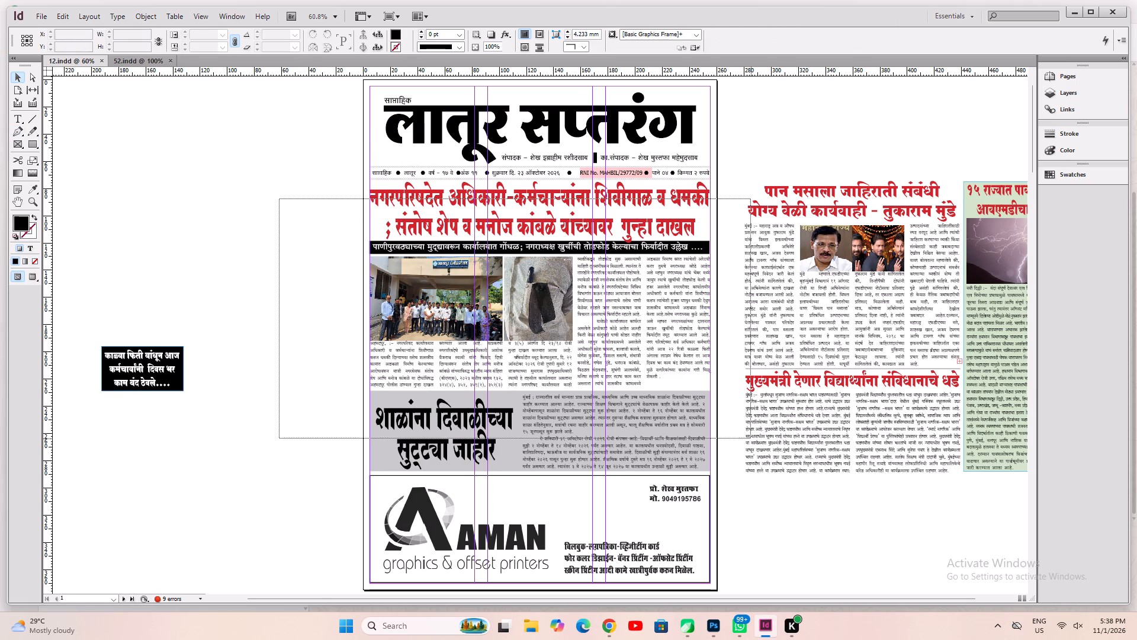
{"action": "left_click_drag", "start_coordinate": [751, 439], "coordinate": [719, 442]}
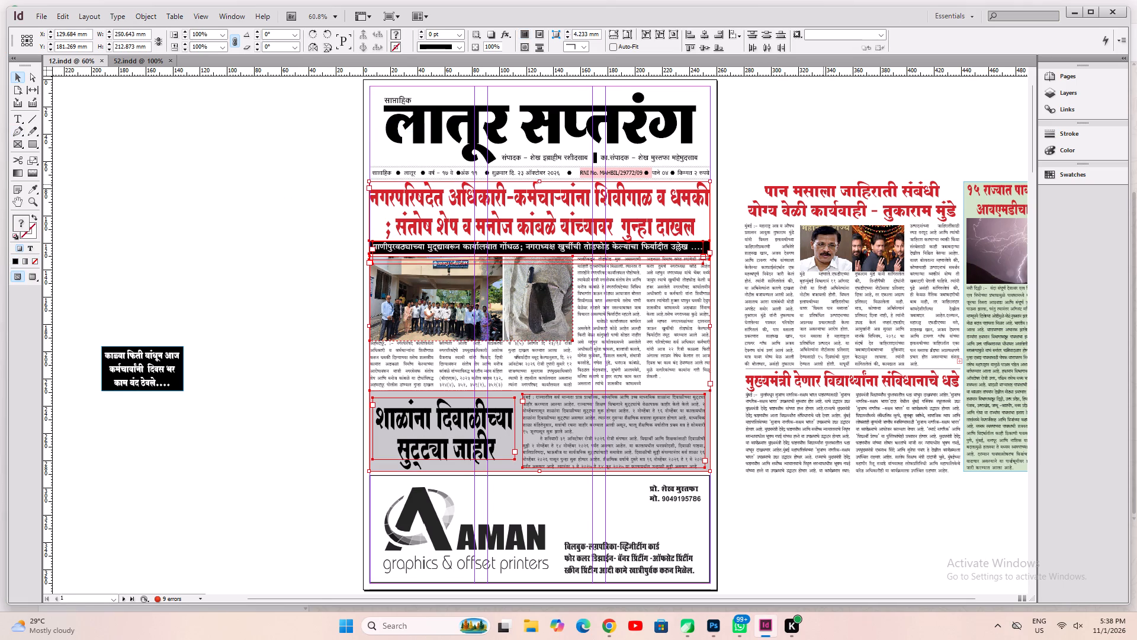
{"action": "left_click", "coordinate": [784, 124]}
Delete the group of leftover stories, including the pan masala and lightning articles, from the pasteboard beside document 12's front page.
{"action": "left_click_drag", "start_coordinate": [786, 127], "coordinate": [1008, 433]}
{"action": "key", "text": "Delete"}
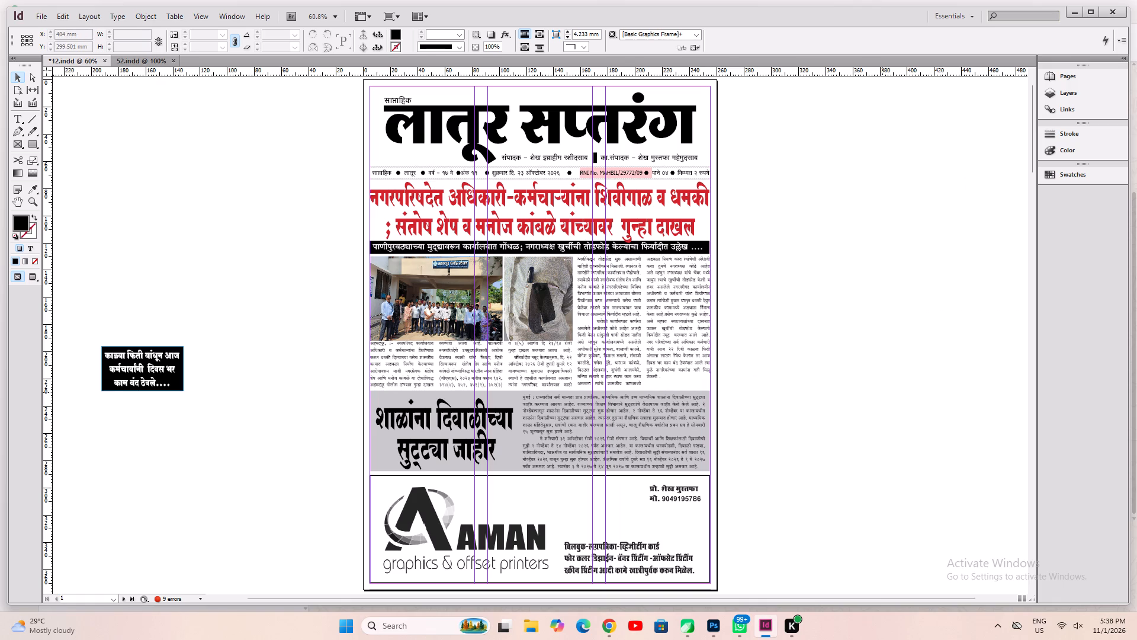
Move the old lead story and the grey Diwali school holidays story together from the front page onto the pasteboard beside it.
{"action": "left_click_drag", "start_coordinate": [352, 220], "coordinate": [772, 440]}
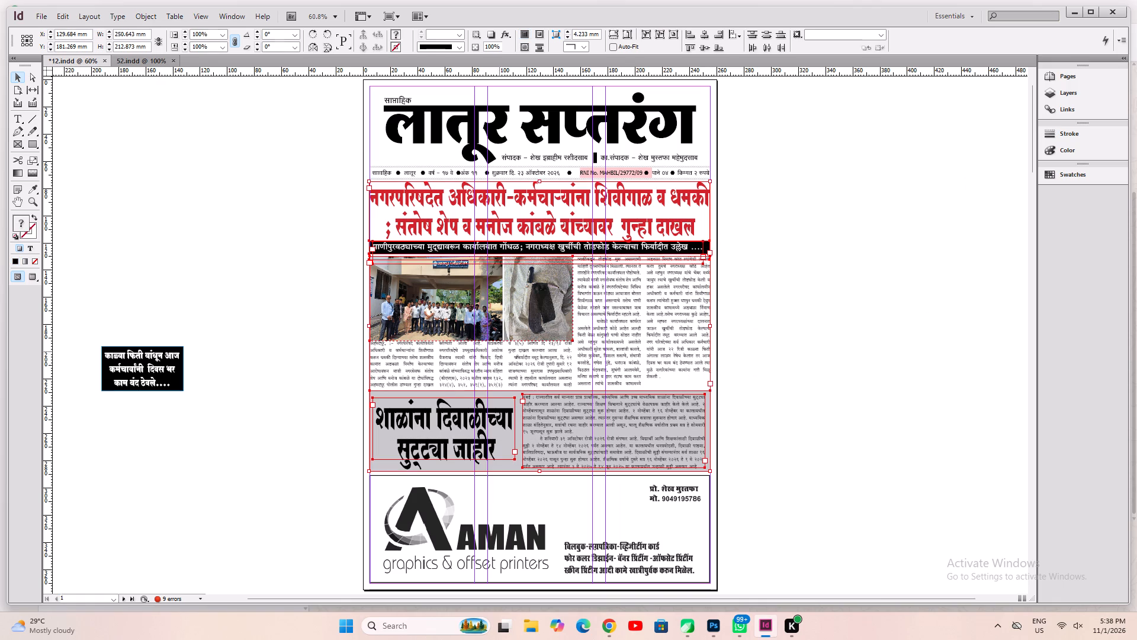
{"action": "left_click_drag", "start_coordinate": [474, 361], "coordinate": [850, 396], "text": "shift"}
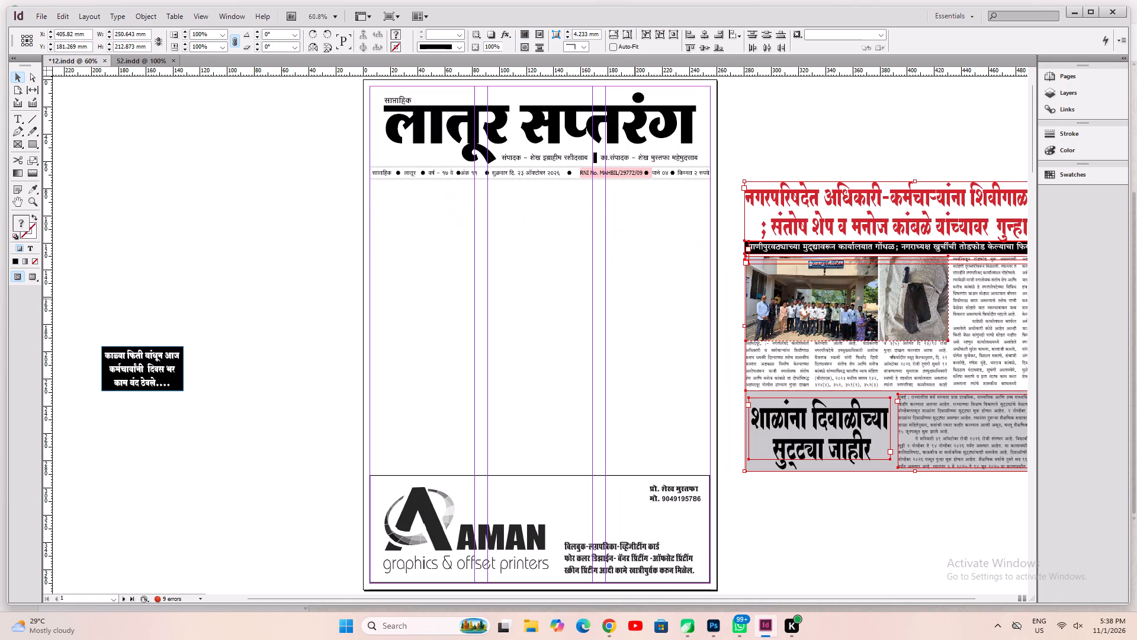
{"action": "left_click", "coordinate": [634, 297]}
Bring the red lead headline frame back onto the front page, directly beneath the dateline strip.
{"action": "left_click", "coordinate": [805, 223]}
{"action": "left_click_drag", "start_coordinate": [942, 217], "coordinate": [567, 218], "text": "alt"}
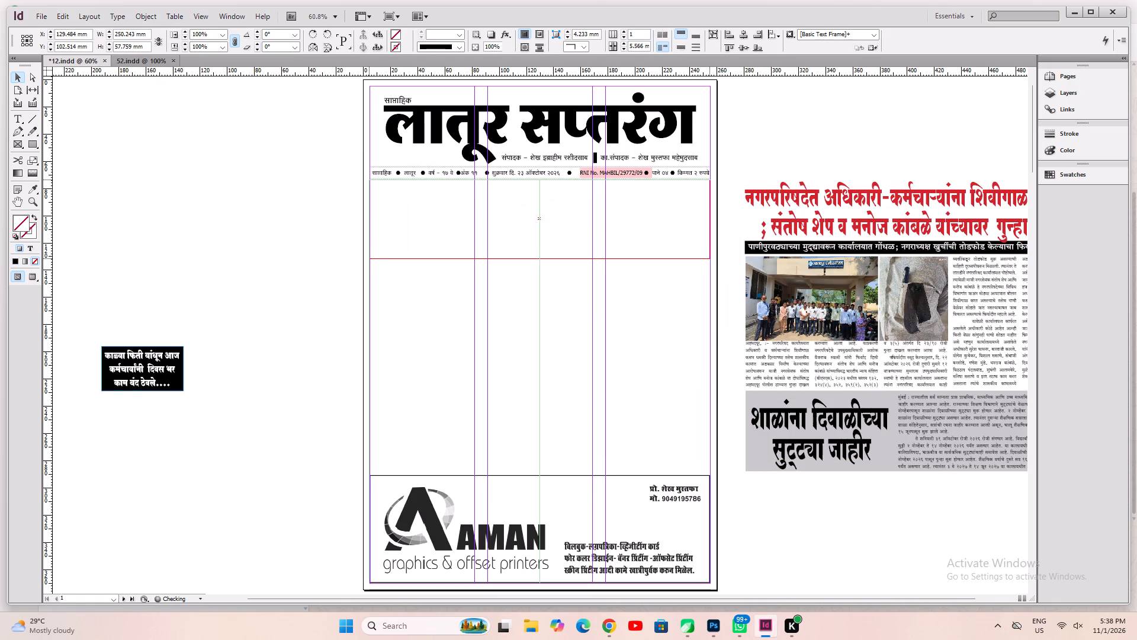
{"action": "left_click_drag", "start_coordinate": [567, 218], "coordinate": [566, 220], "text": "alt"}
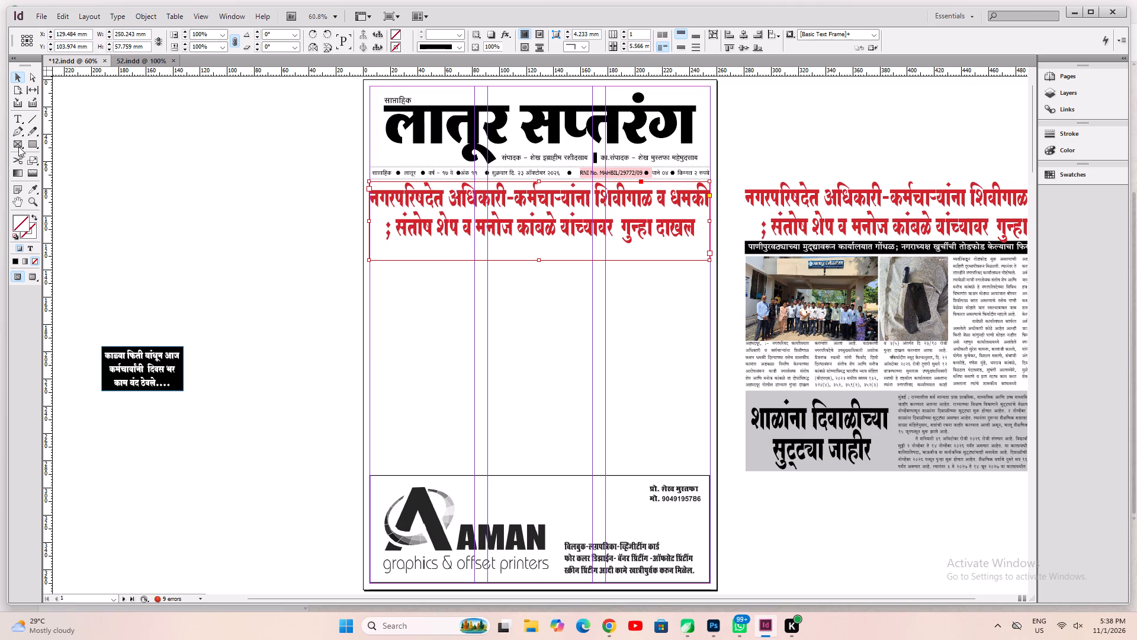
Replace all the red headline text with the copied "पुरवठा विभागाचे ऑफिस सदा बंदच?" frame and fit the frame to its content.
{"action": "left_click", "coordinate": [21, 120]}
{"action": "left_click", "coordinate": [439, 231]}
{"action": "key", "text": "ctrl+a"}
{"action": "key", "text": "ctrl+v"}
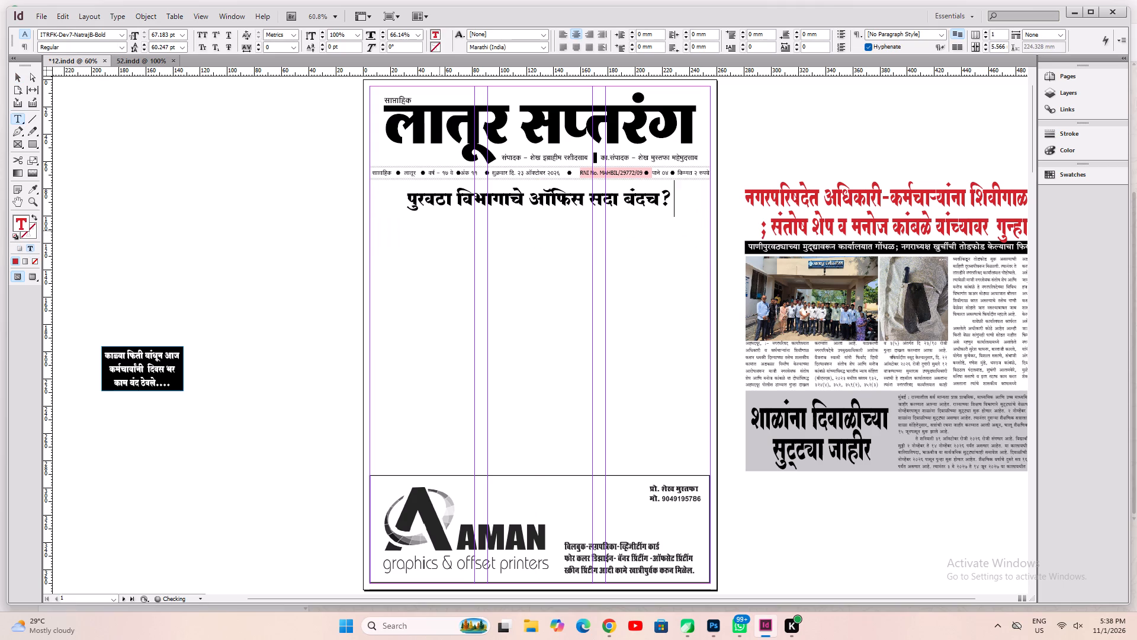
{"action": "key", "text": "ctrl+a"}
{"action": "key", "text": "ctrl+alt+c"}
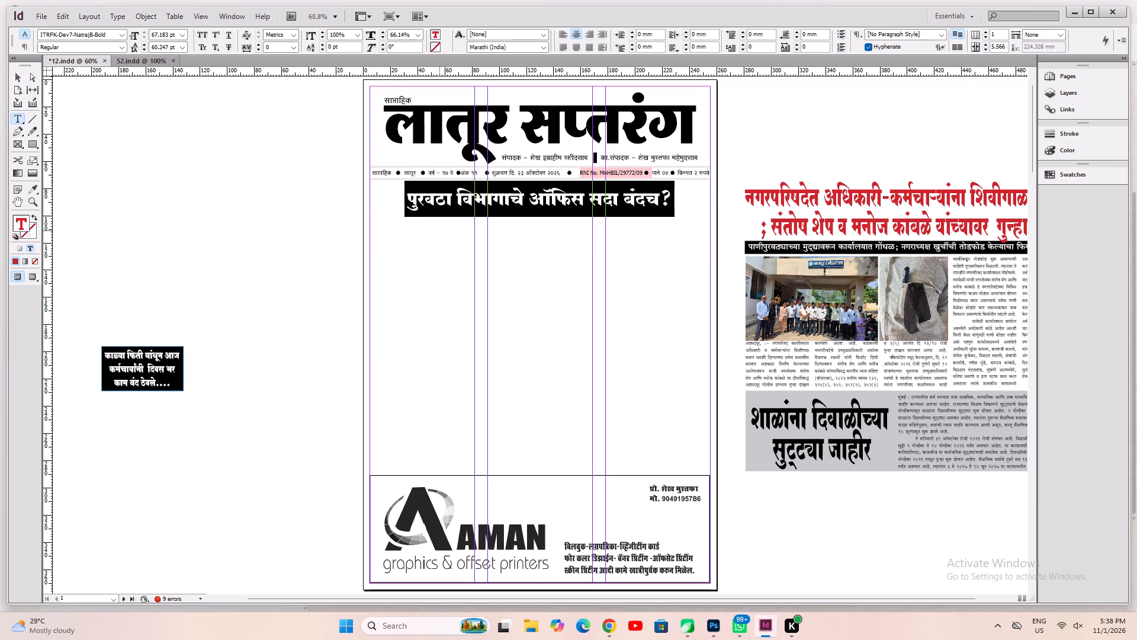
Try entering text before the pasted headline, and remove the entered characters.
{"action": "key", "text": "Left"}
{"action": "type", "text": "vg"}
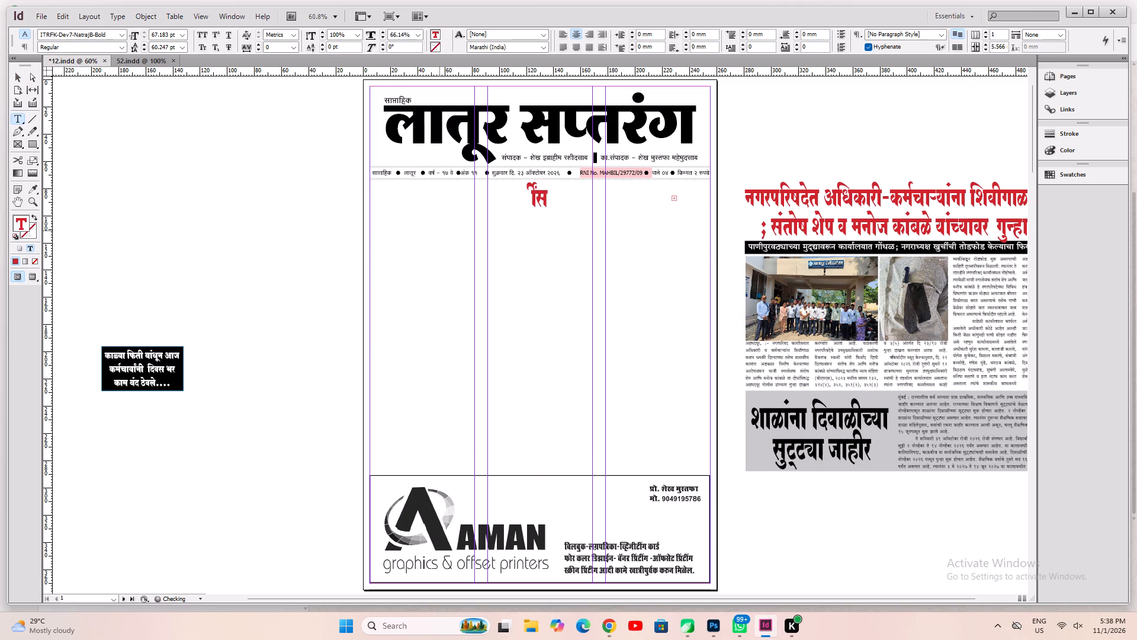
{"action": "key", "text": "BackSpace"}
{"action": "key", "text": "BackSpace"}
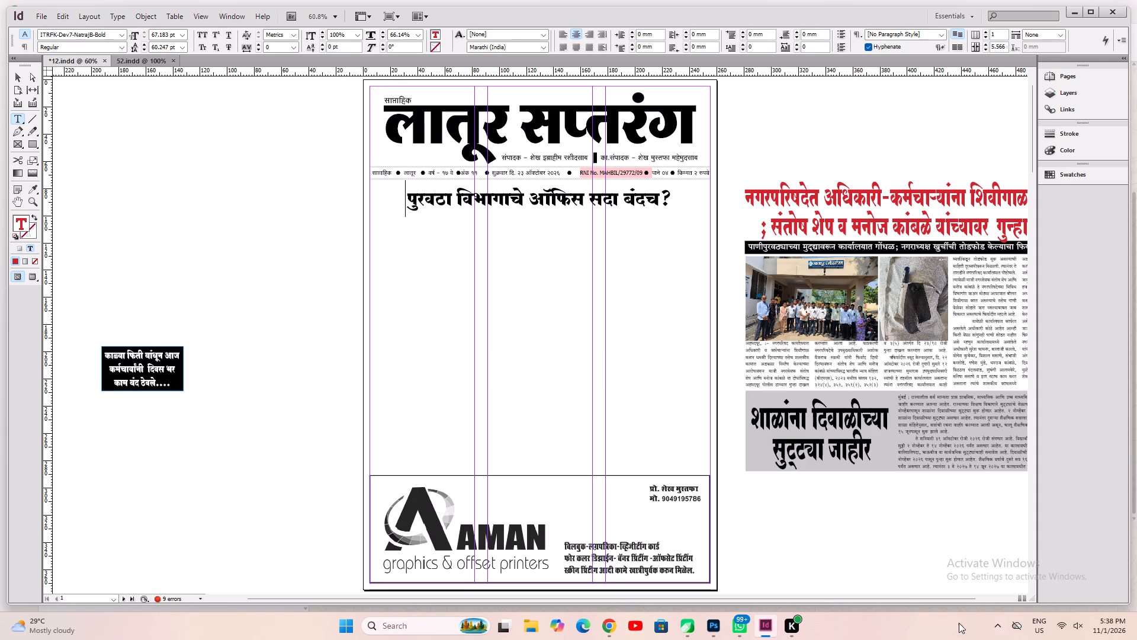
In Shree-Lipi, turn off the 64-bit application option, set the script font layout to Shree-Lipi 7.0, and minimise it.
{"action": "left_click", "coordinate": [1008, 633]}
{"action": "left_click", "coordinate": [999, 633]}
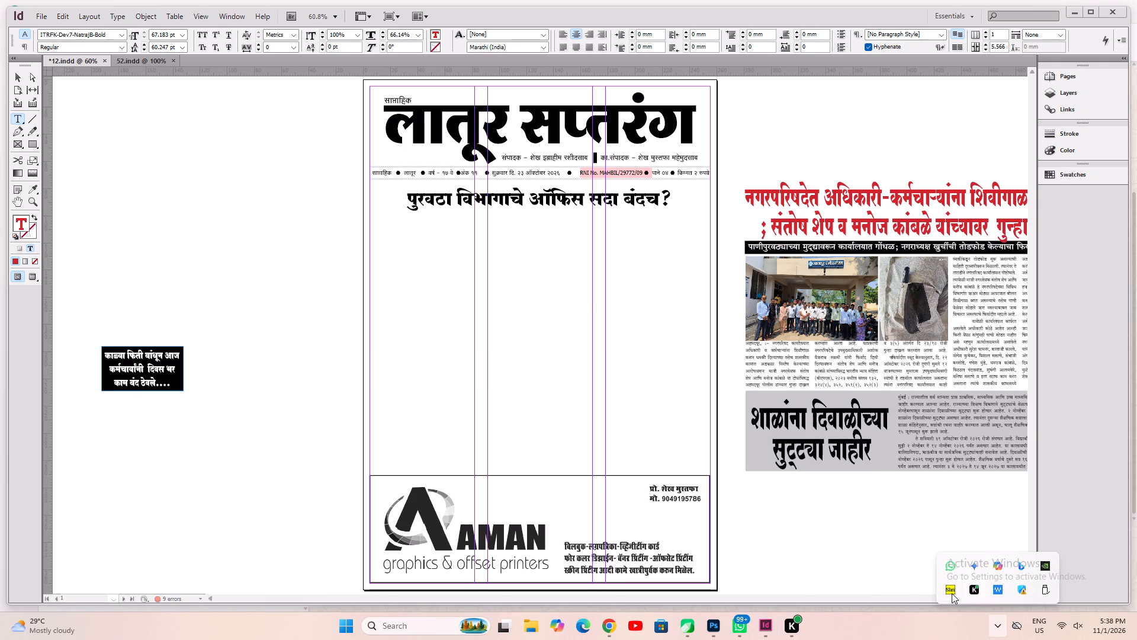
{"action": "double_click", "coordinate": [952, 593]}
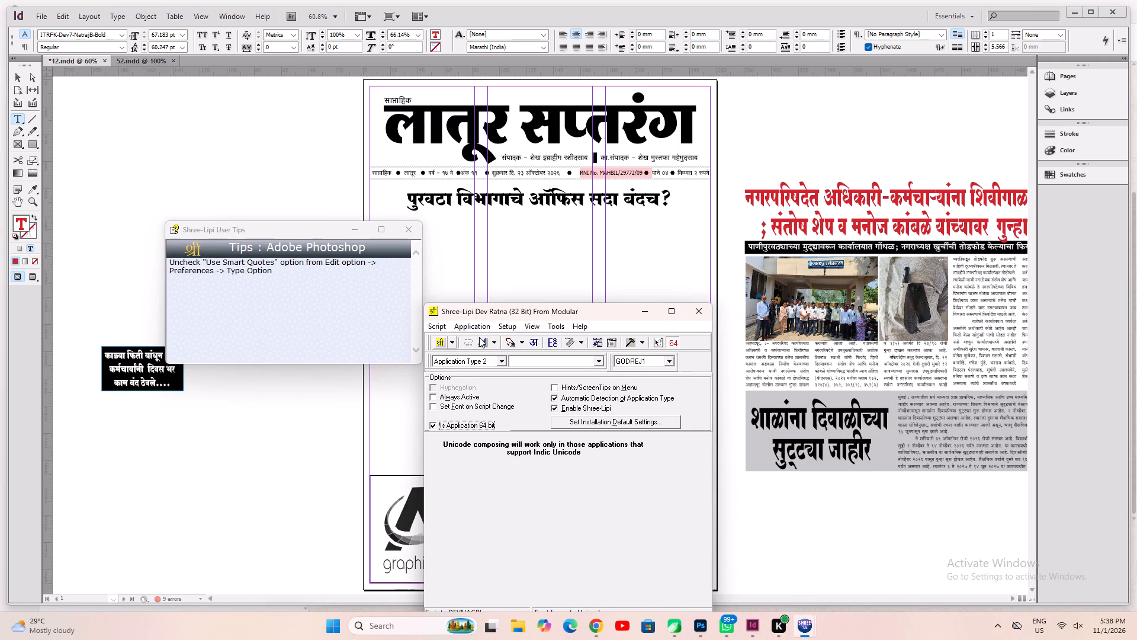
{"action": "left_click", "coordinate": [443, 424]}
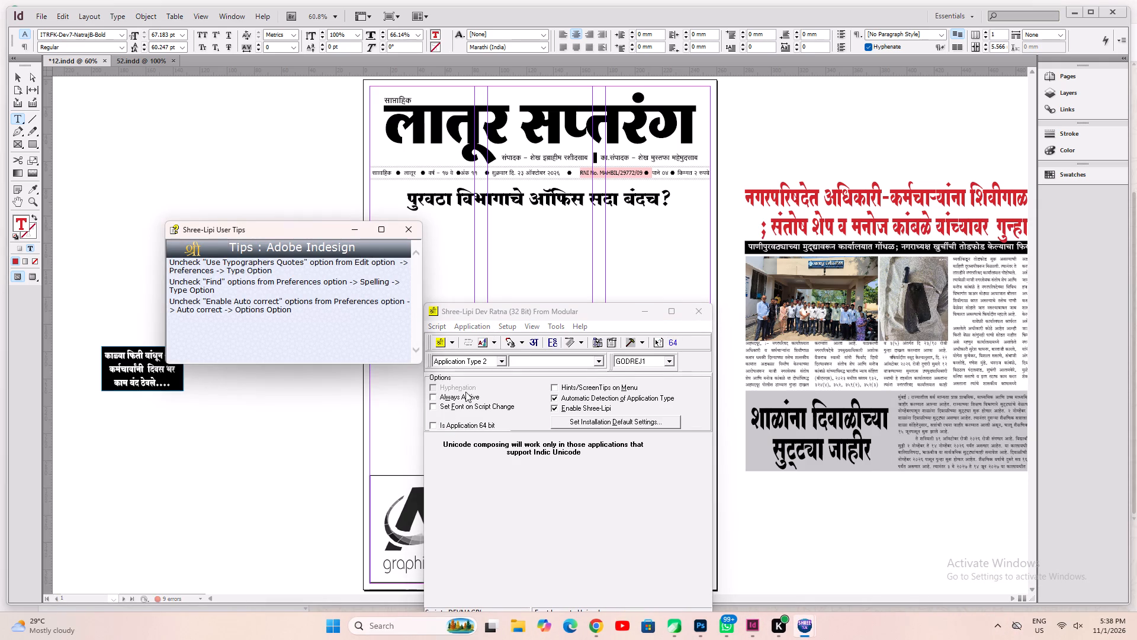
{"action": "left_click", "coordinate": [513, 311]}
{"action": "left_click", "coordinate": [505, 328]}
{"action": "left_click", "coordinate": [517, 346]}
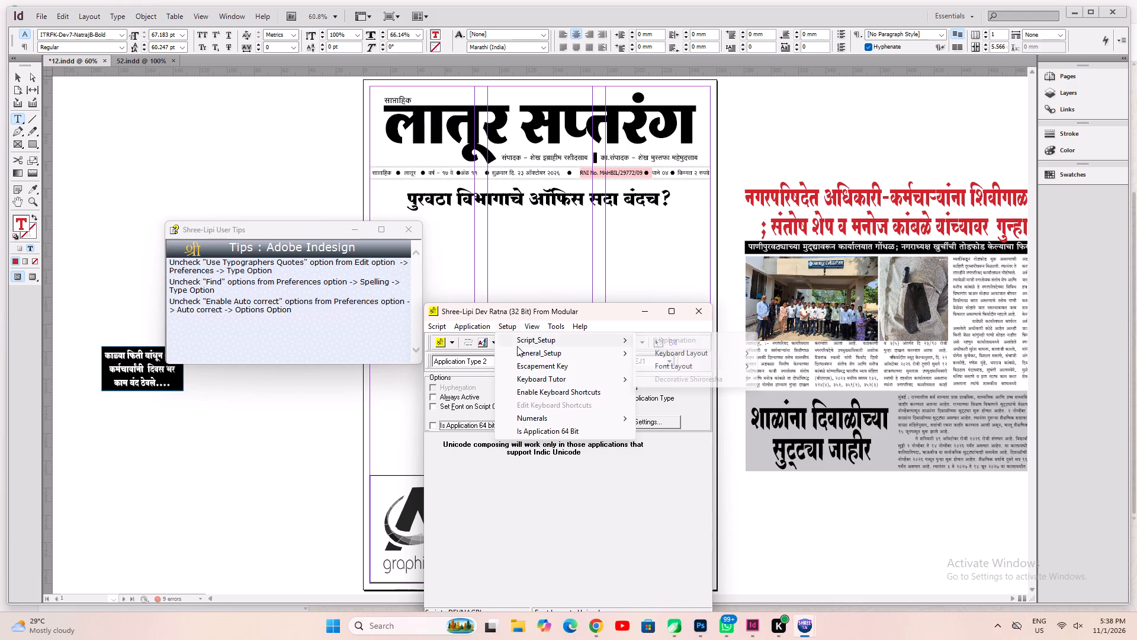
{"action": "left_click", "coordinate": [711, 357]}
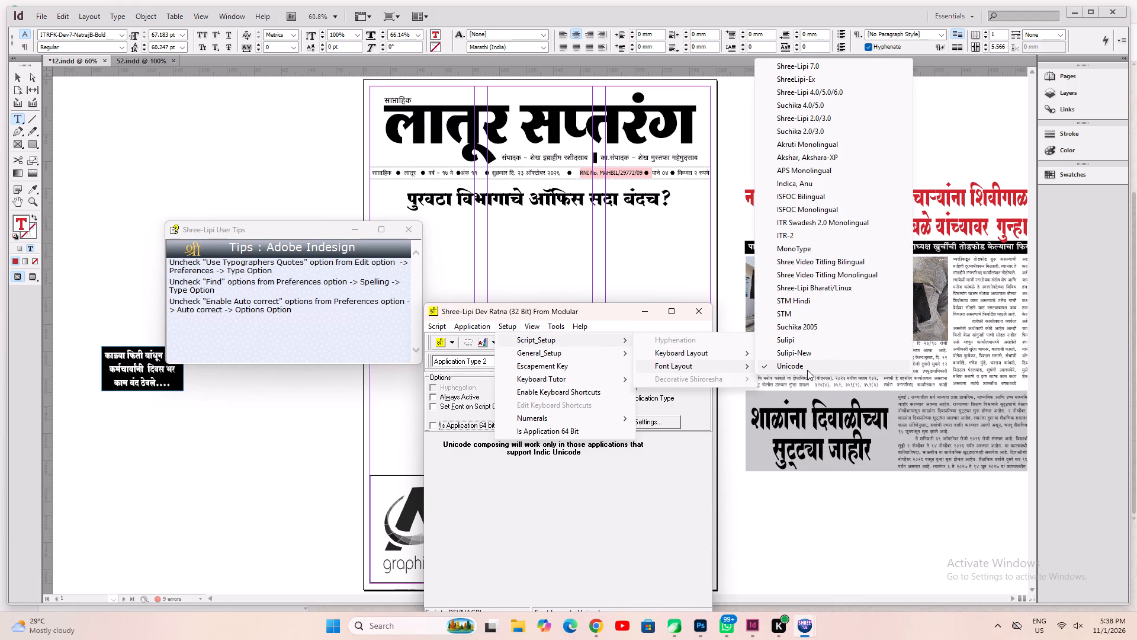
{"action": "left_click", "coordinate": [788, 65]}
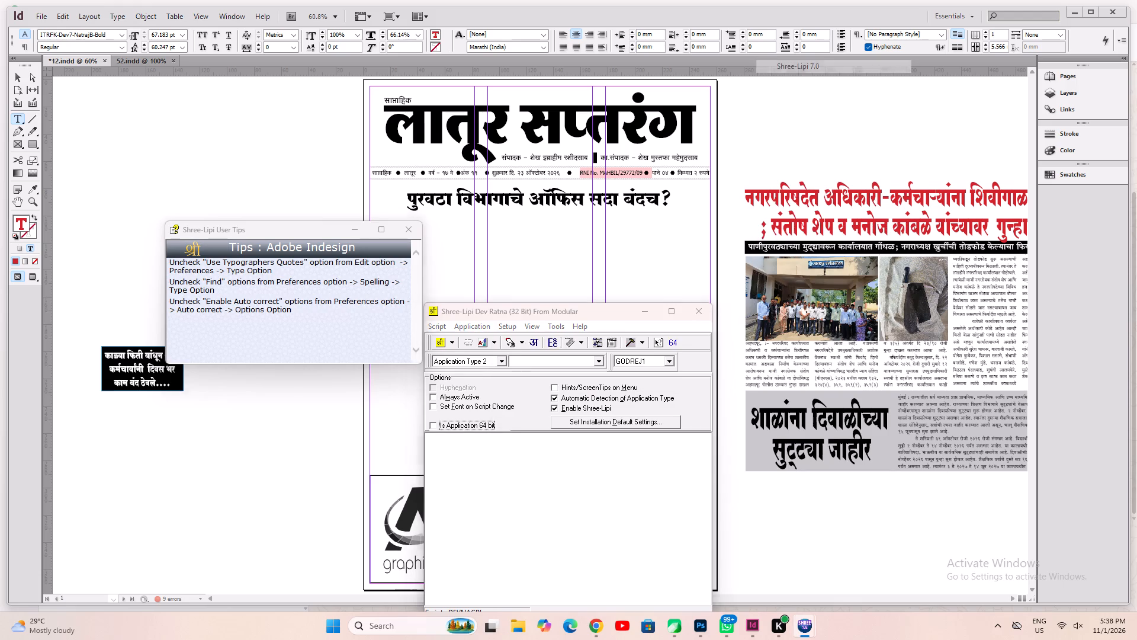
{"action": "left_click", "coordinate": [522, 318]}
{"action": "left_click", "coordinate": [650, 319]}
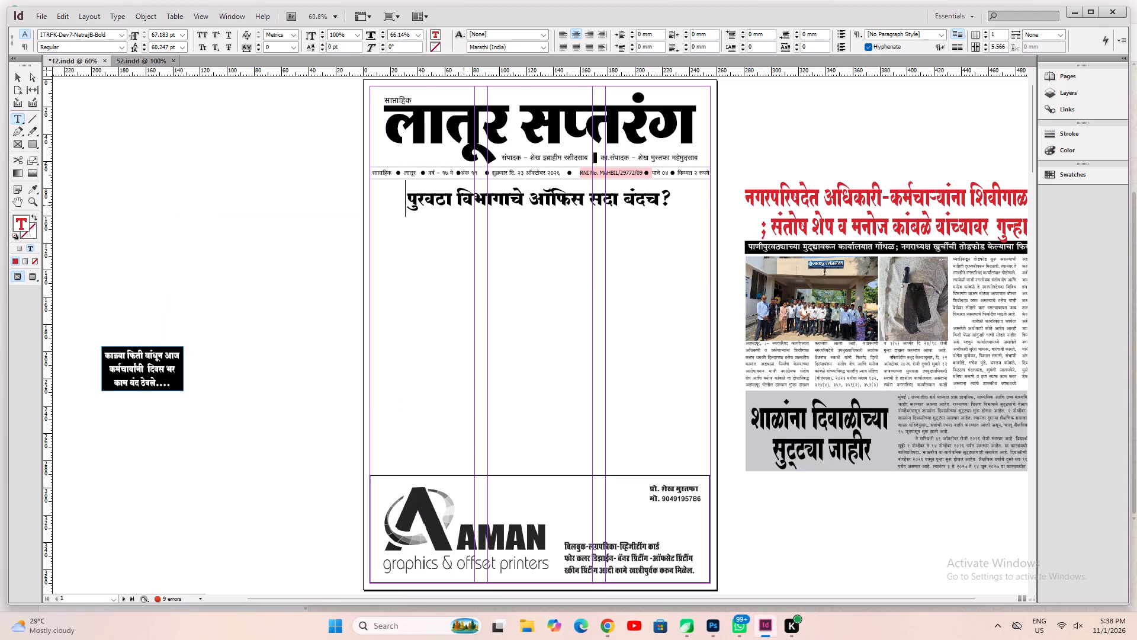
Try entering अहम before the pasted headline, undo it, and fit the headline frame to its content.
{"action": "type", "text": "VGE"}
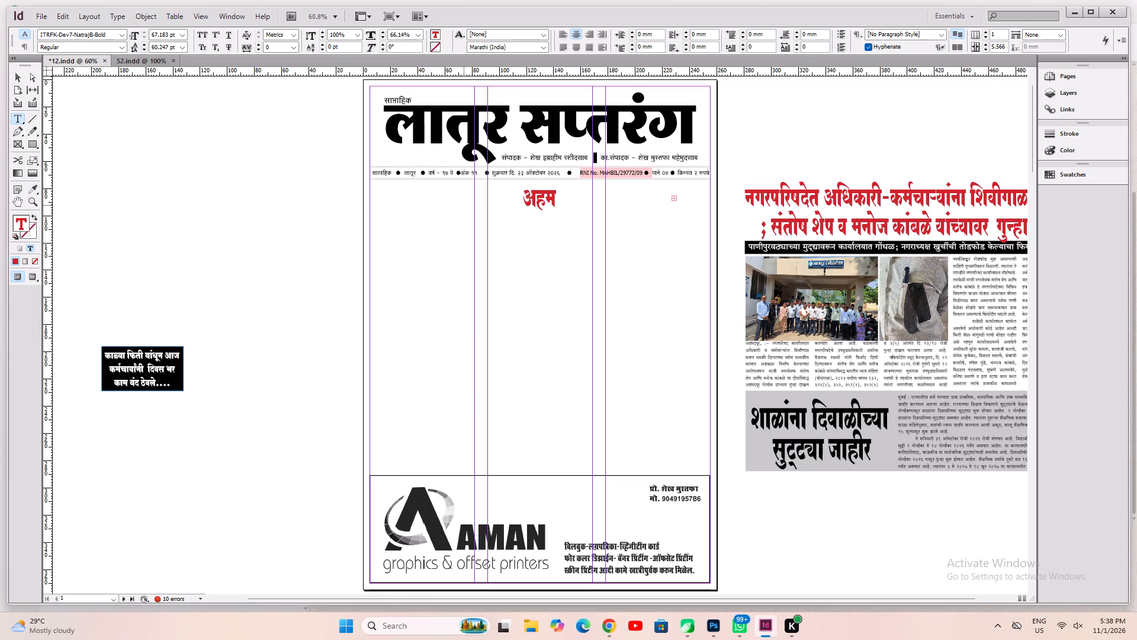
{"action": "key", "text": "ctrl+z"}
{"action": "key", "text": "ctrl+z"}
{"action": "key", "text": "Left"}
{"action": "key", "text": "ctrl+a"}
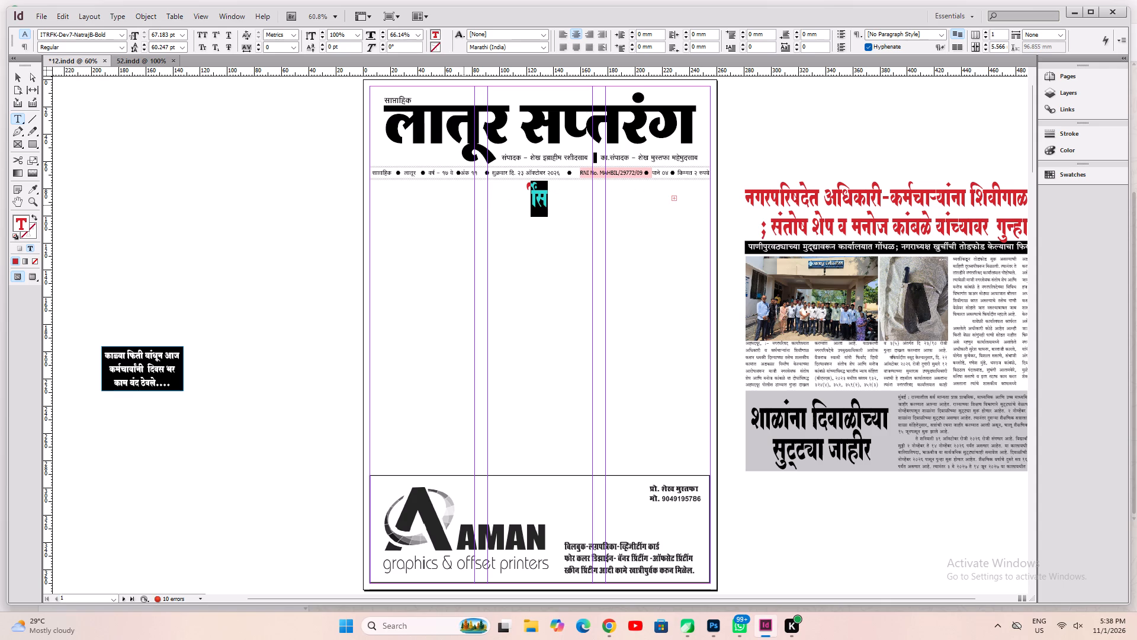
{"action": "key", "text": "ctrl+alt+c"}
{"action": "key", "text": "Left"}
{"action": "key", "text": "Down"}
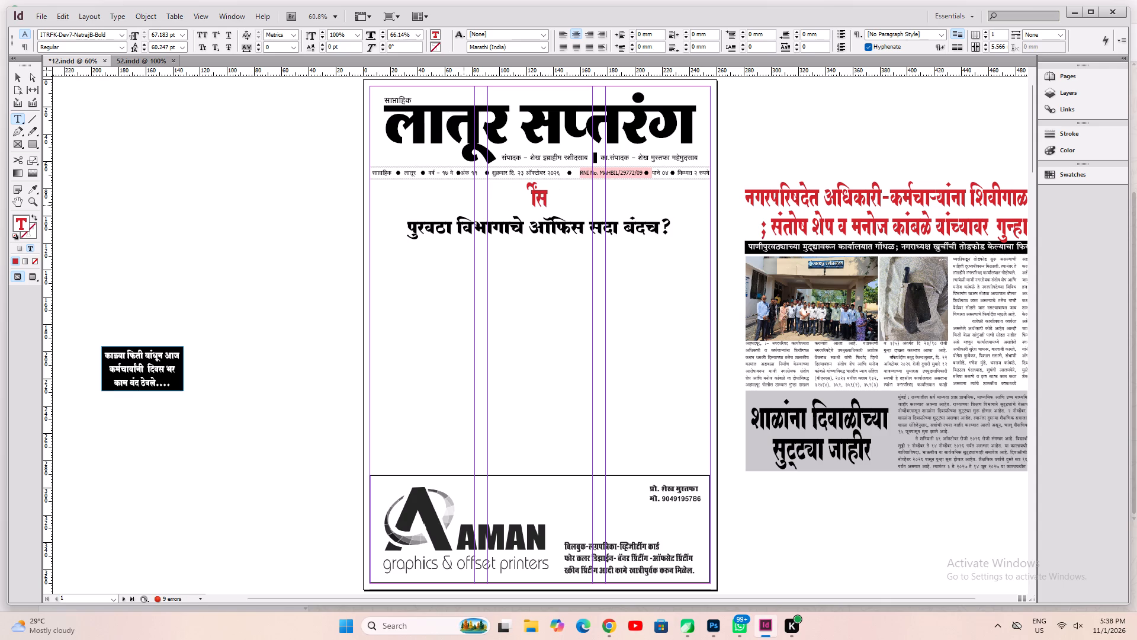
Clear the stray characters and enter अहमदपुर as a red line above the pasted black headline.
{"action": "type", "text": "VG"}
{"action": "key", "text": "BackSpace"}
{"action": "key", "text": "BackSpace"}
{"action": "key", "text": "BackSpace"}
{"action": "key", "text": "BackSpace"}
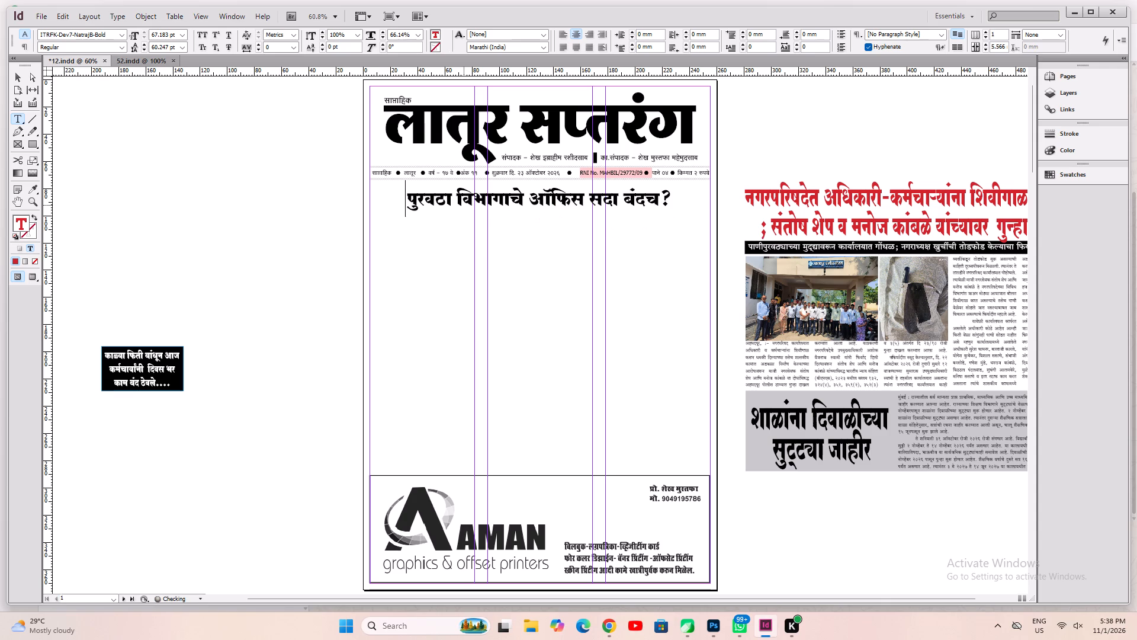
{"action": "key", "text": "g"}
{"action": "key", "text": "BackSpace"}
{"action": "key", "text": "BackSpace"}
{"action": "key", "text": "v"}
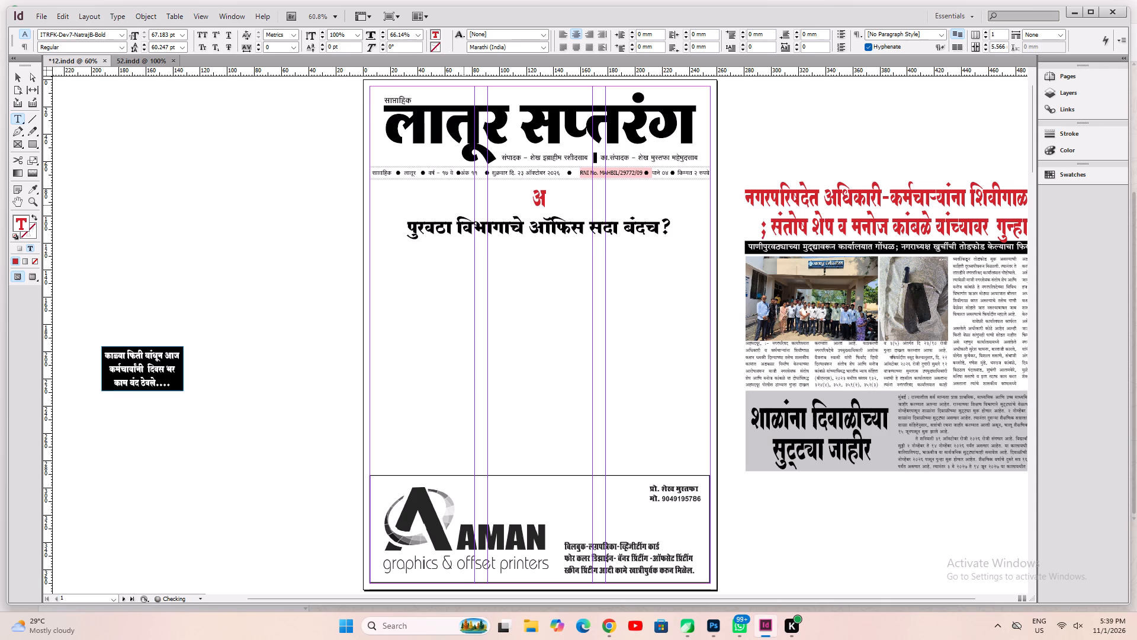
{"action": "type", "text": "GENIQJ"}
{"action": "key", "text": "space"}
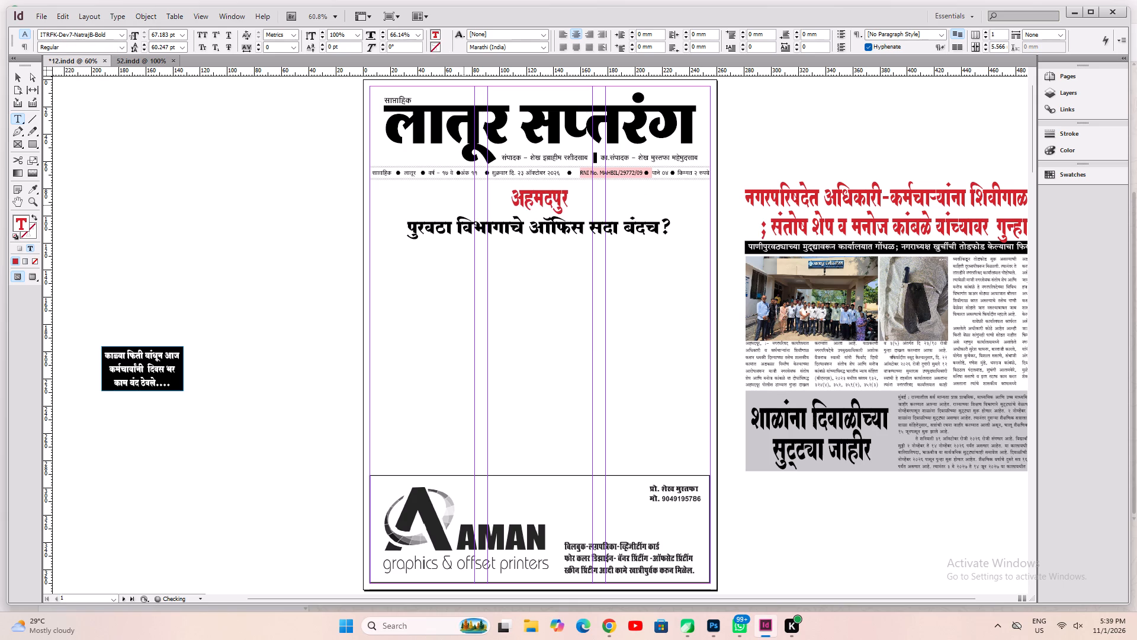
Justify all lines of the headline so that अहमदपुर spreads across the frame width.
{"action": "key", "text": "ctrl+a"}
{"action": "key", "text": "BackSpace"}
{"action": "key", "text": "ctrl+a"}
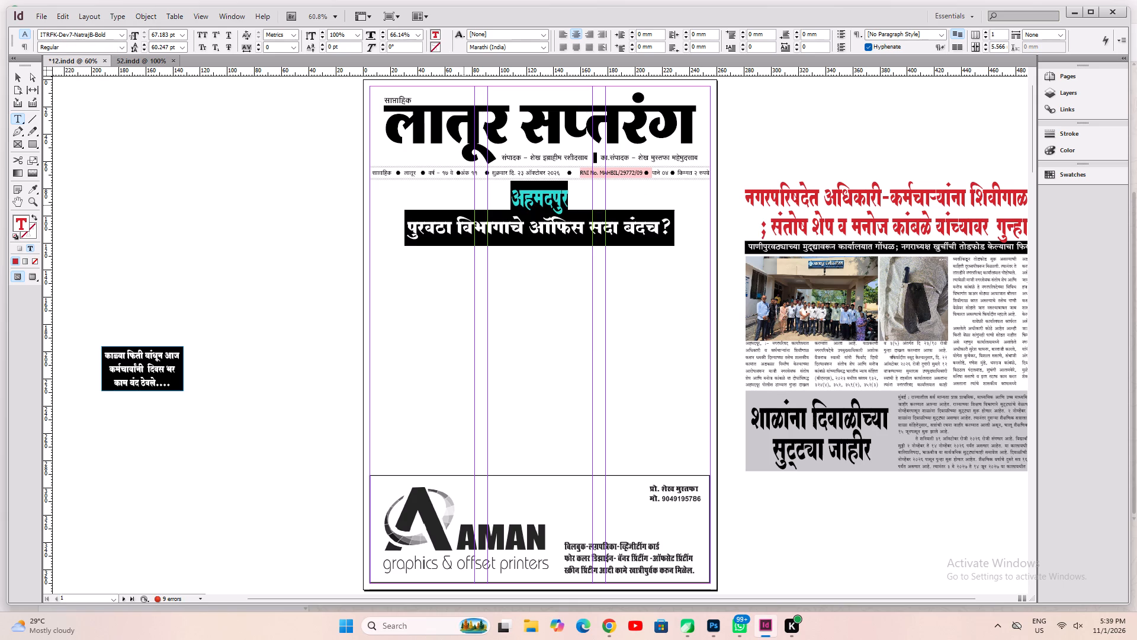
{"action": "key", "text": "ctrl+shift+j"}
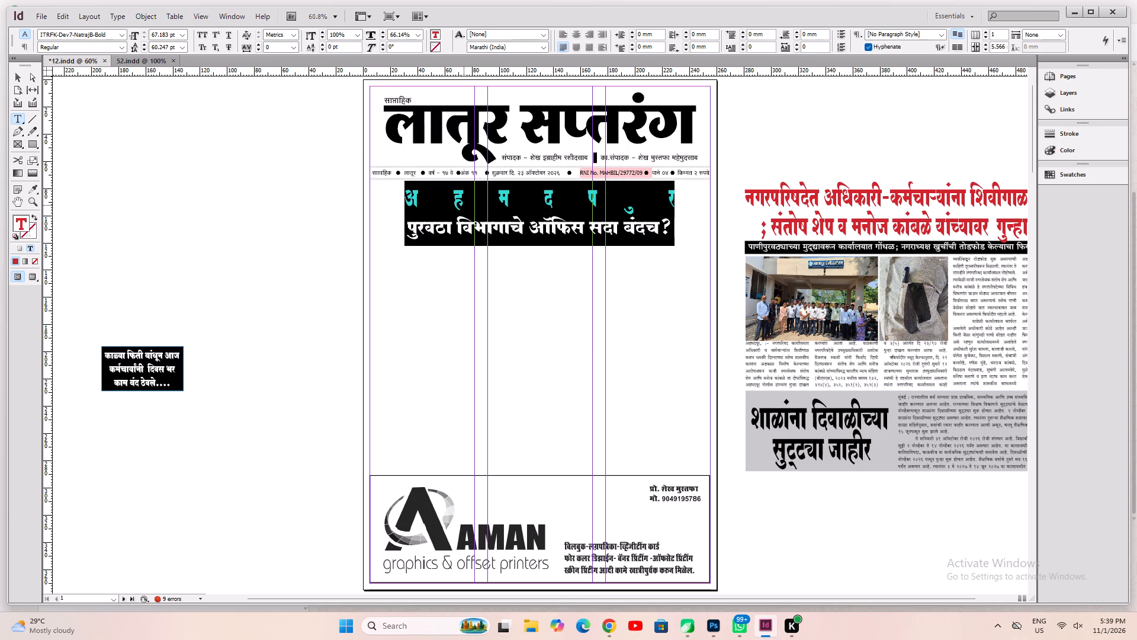
Set the headline text to 60 pt with auto leading and 100% horizontal scale, and fit the frame to its content.
{"action": "triple_click", "coordinate": [169, 36]}
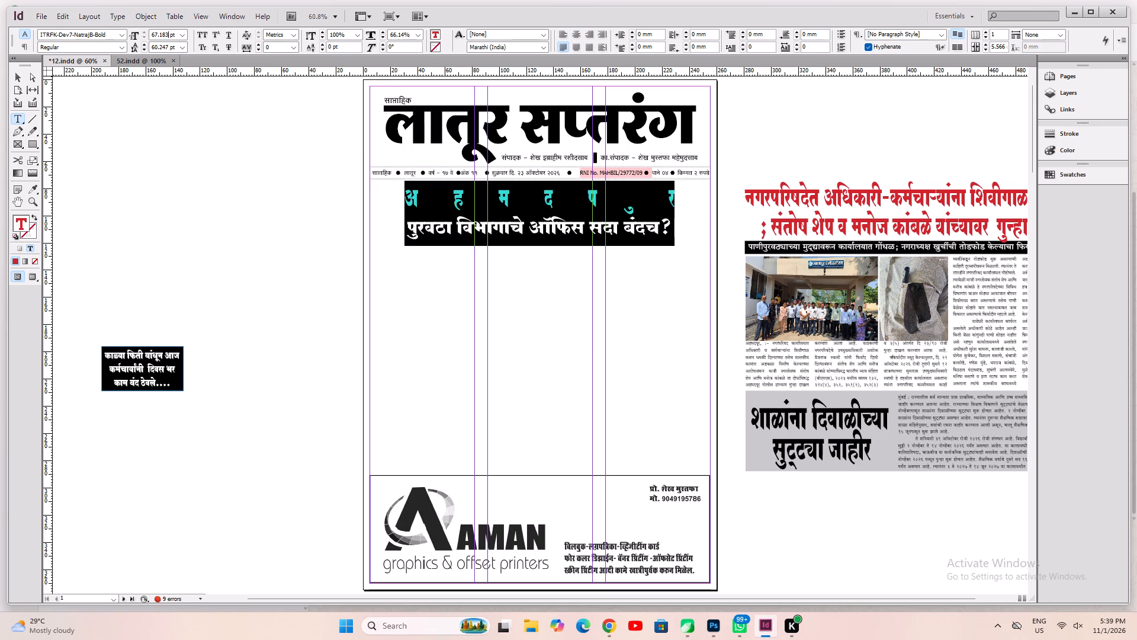
{"action": "double_click", "coordinate": [169, 31]}
{"action": "type", "text": "60"}
{"action": "key", "text": "Return"}
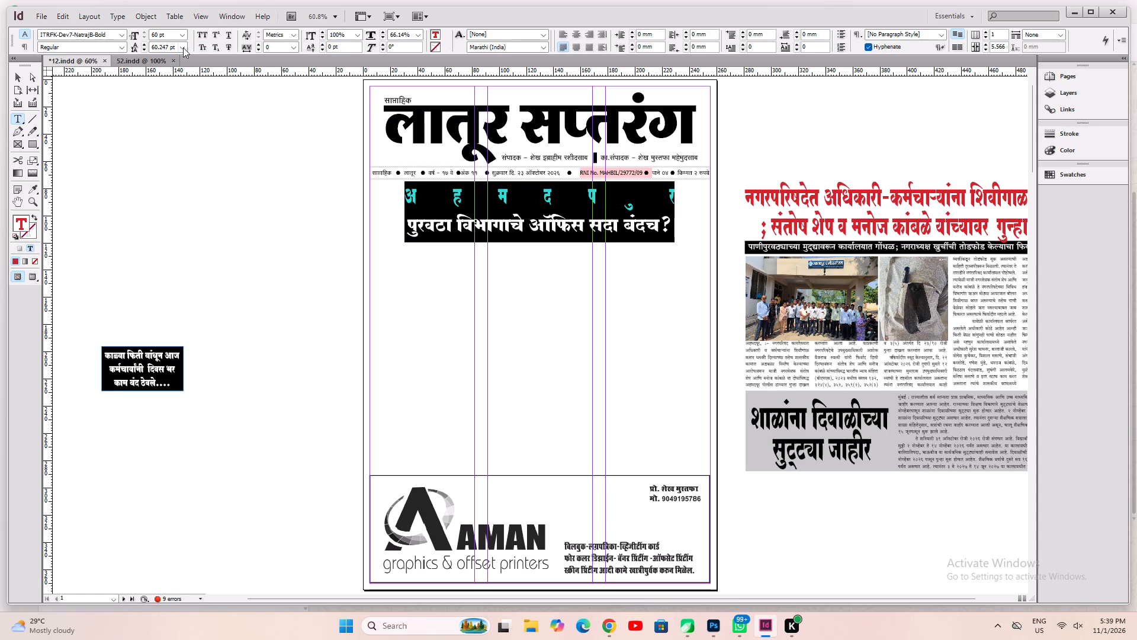
{"action": "left_click", "coordinate": [185, 44]}
{"action": "left_click", "coordinate": [177, 63]}
{"action": "left_click", "coordinate": [181, 50]}
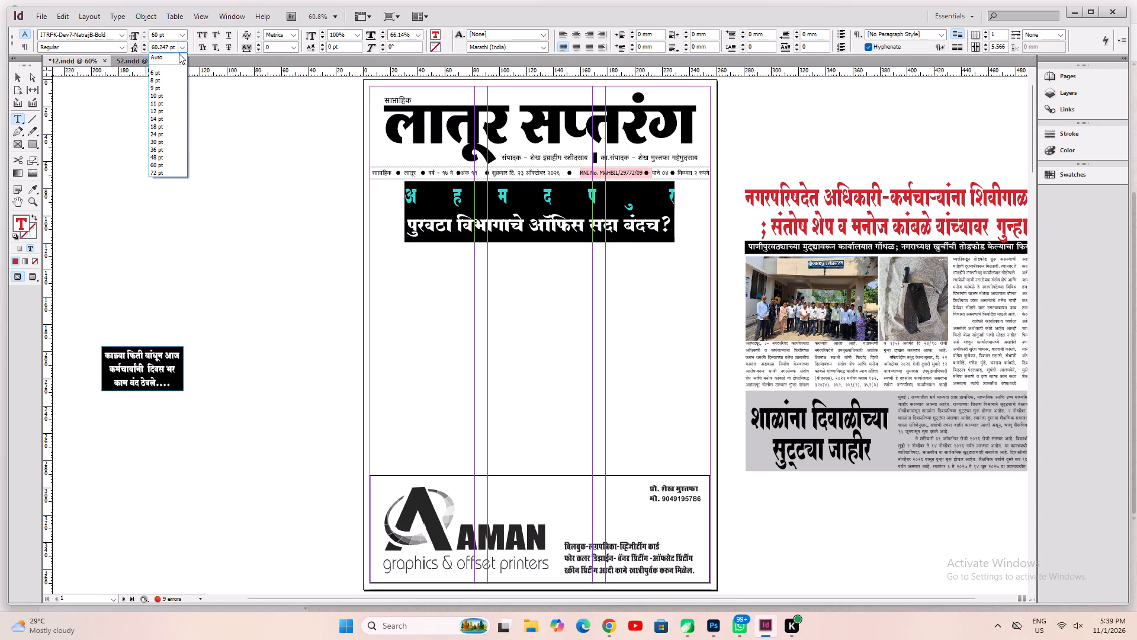
{"action": "left_click", "coordinate": [175, 56]}
{"action": "key", "text": "ctrl+alt+c"}
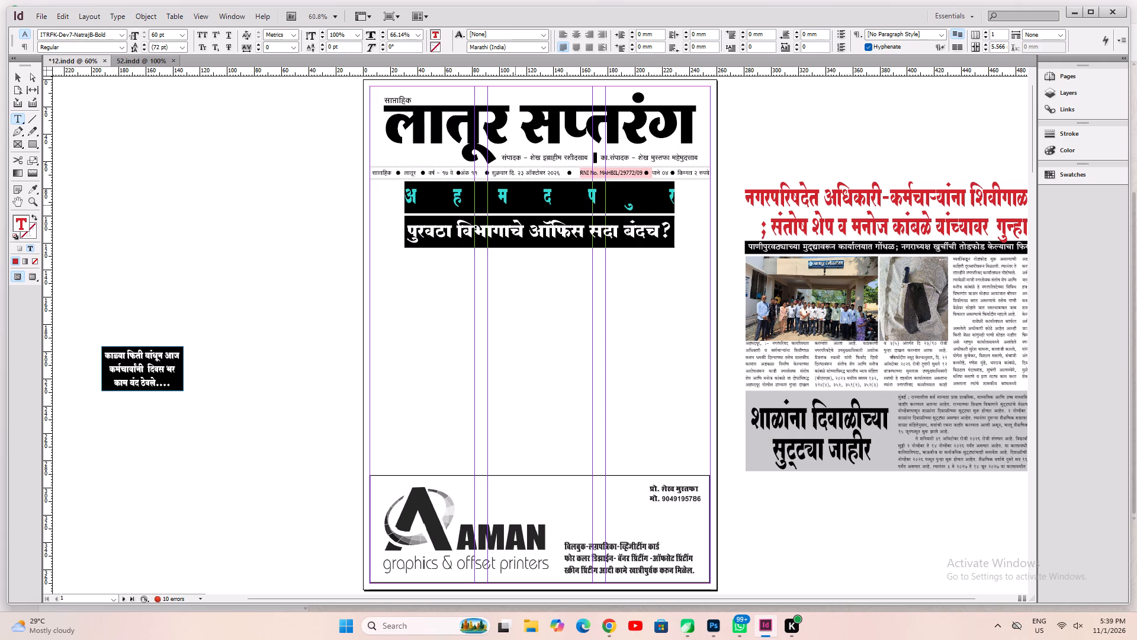
{"action": "double_click", "coordinate": [390, 36]}
{"action": "type", "text": "100"}
{"action": "key", "text": "Return"}
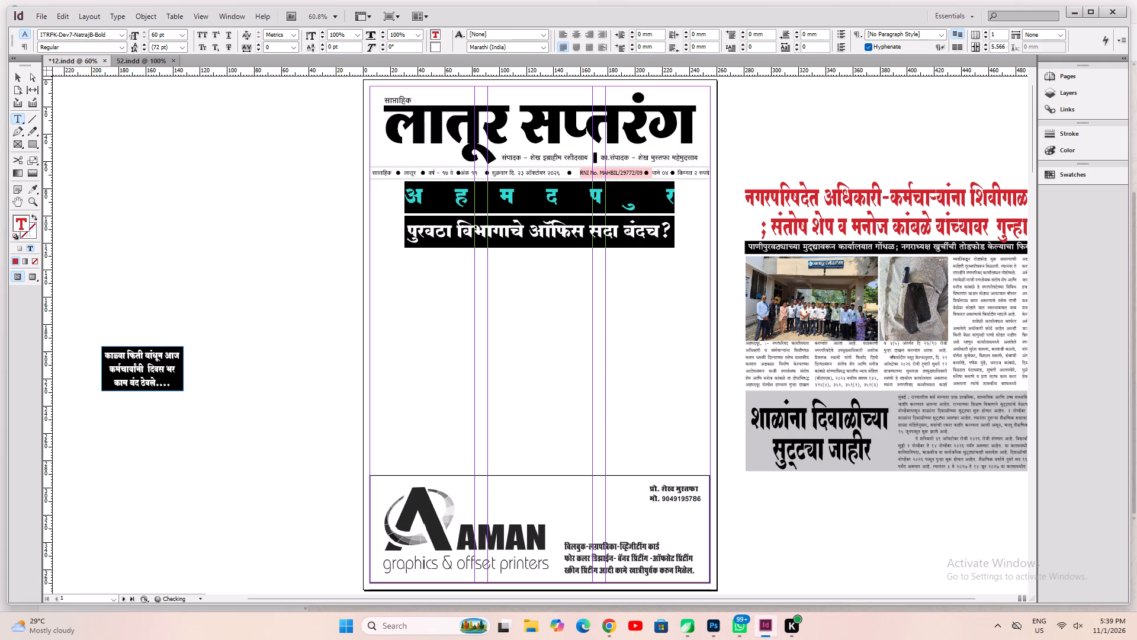
{"action": "key", "text": "ctrl+alt+c"}
Lower the pasted "पुरवठा विभागाचे ऑफिस सदा बंदच?" frame below अहमदपुर to a Y position of about 123.3 mm.
{"action": "left_click", "coordinate": [455, 235]}
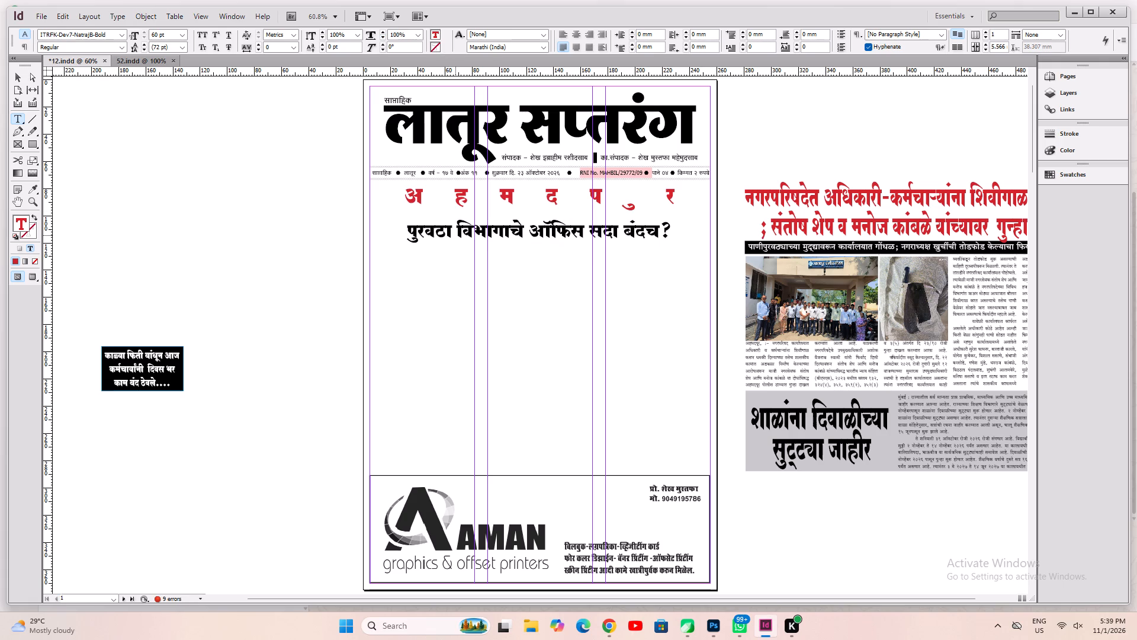
{"action": "key", "text": "Home"}
{"action": "key", "text": "BackSpace"}
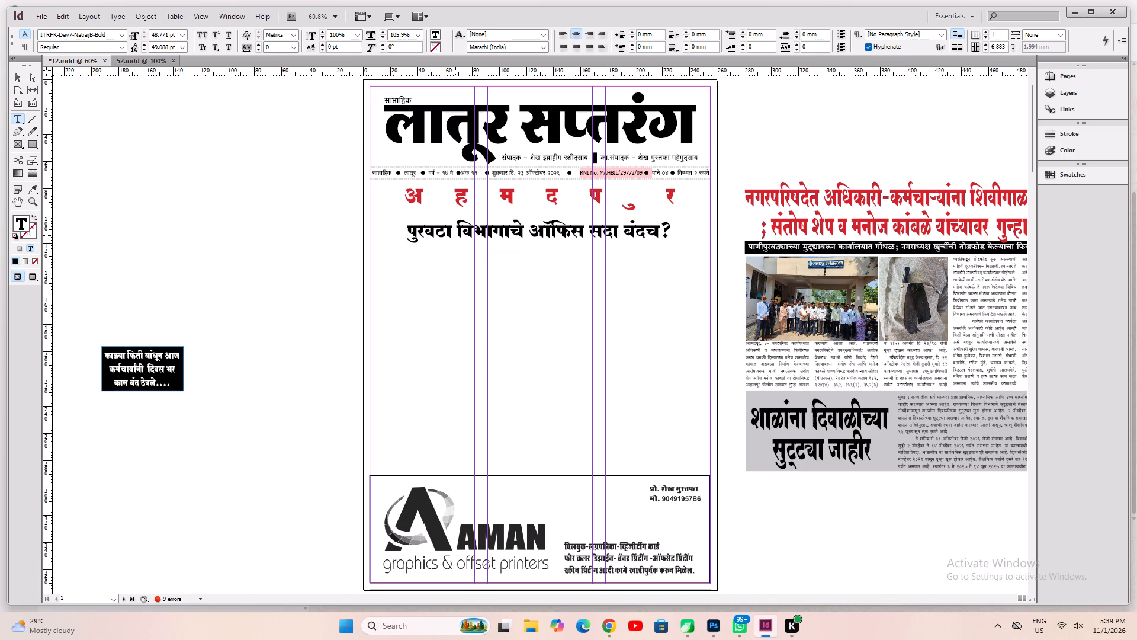
{"action": "left_click", "coordinate": [12, 77]}
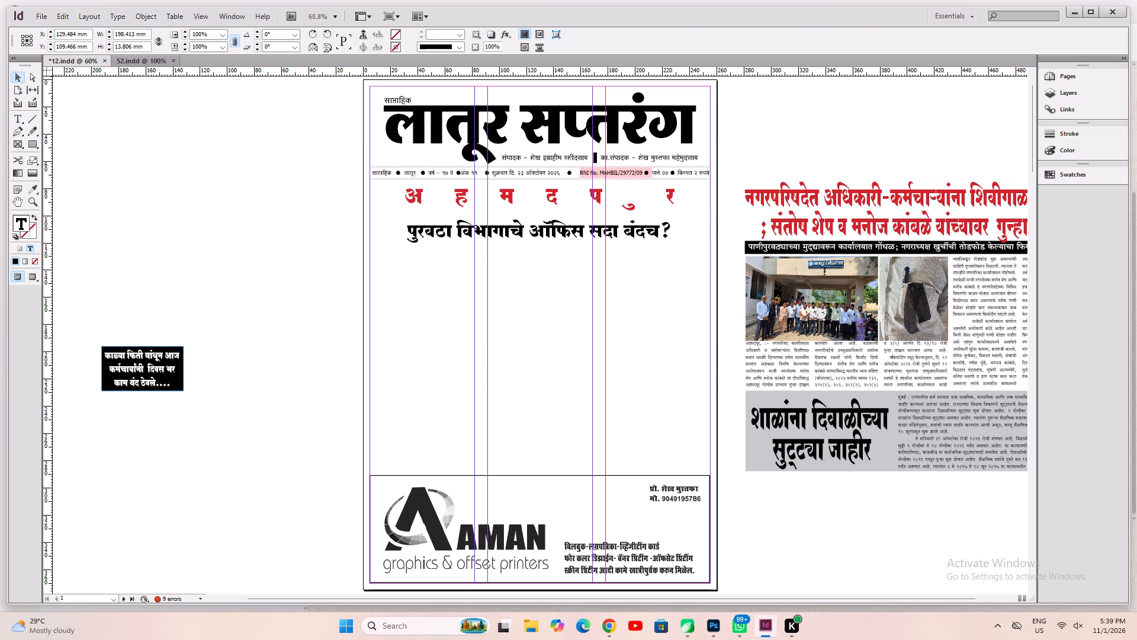
{"action": "left_click_drag", "start_coordinate": [523, 220], "coordinate": [521, 261]}
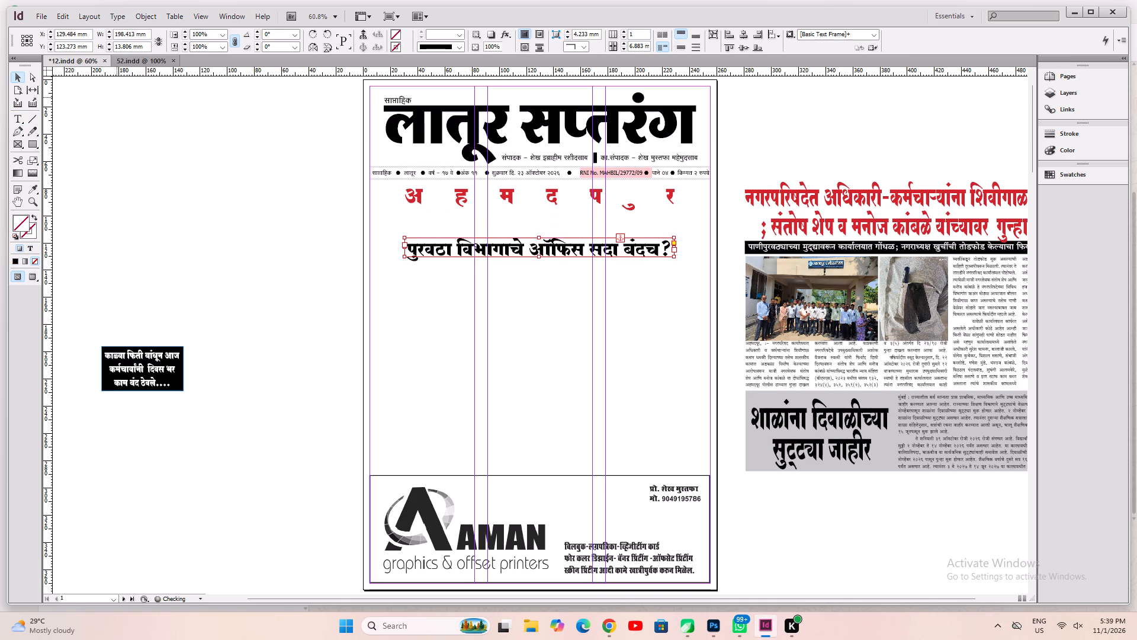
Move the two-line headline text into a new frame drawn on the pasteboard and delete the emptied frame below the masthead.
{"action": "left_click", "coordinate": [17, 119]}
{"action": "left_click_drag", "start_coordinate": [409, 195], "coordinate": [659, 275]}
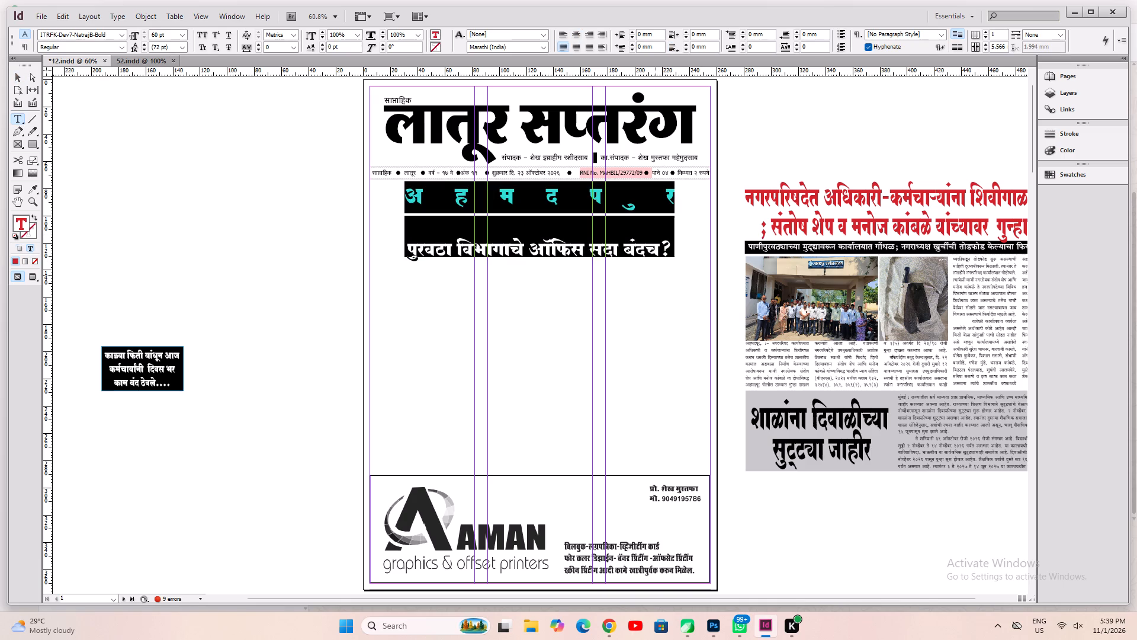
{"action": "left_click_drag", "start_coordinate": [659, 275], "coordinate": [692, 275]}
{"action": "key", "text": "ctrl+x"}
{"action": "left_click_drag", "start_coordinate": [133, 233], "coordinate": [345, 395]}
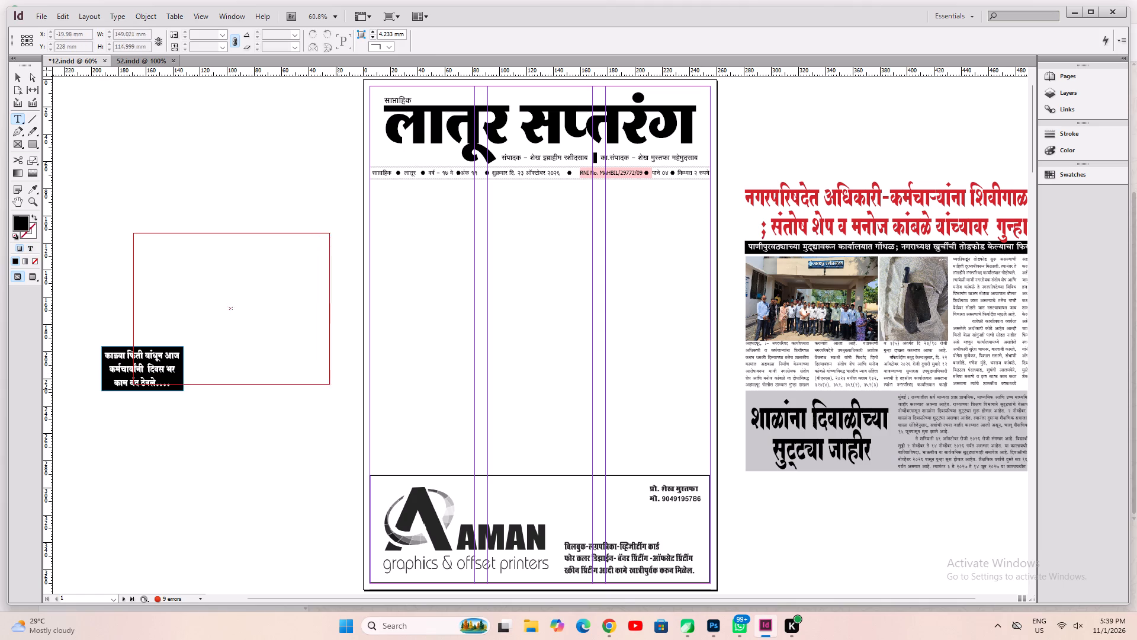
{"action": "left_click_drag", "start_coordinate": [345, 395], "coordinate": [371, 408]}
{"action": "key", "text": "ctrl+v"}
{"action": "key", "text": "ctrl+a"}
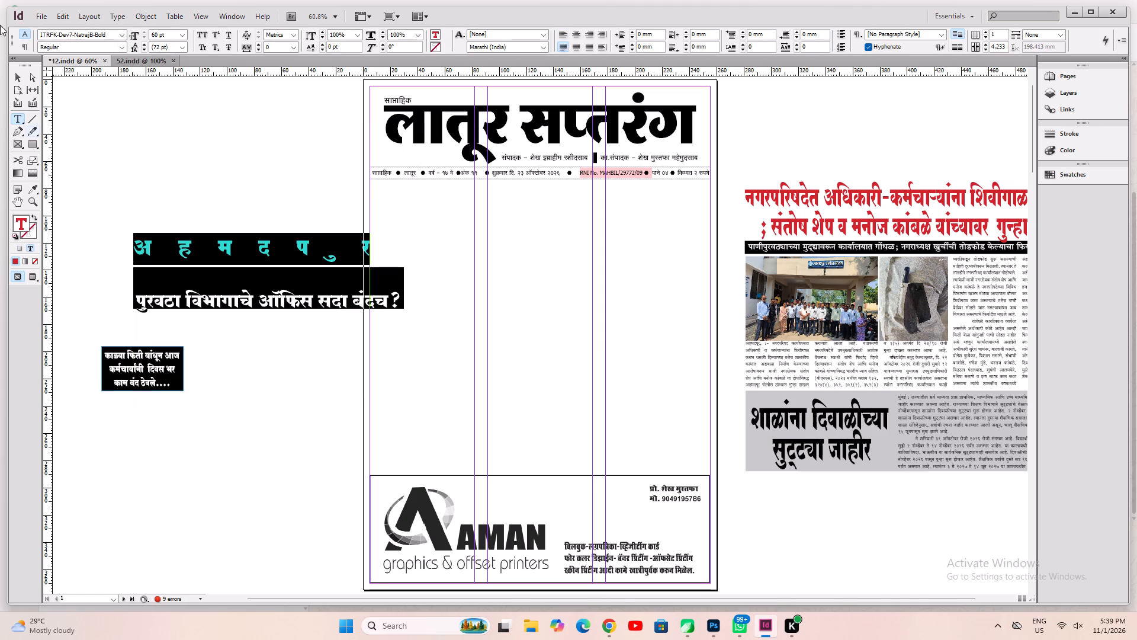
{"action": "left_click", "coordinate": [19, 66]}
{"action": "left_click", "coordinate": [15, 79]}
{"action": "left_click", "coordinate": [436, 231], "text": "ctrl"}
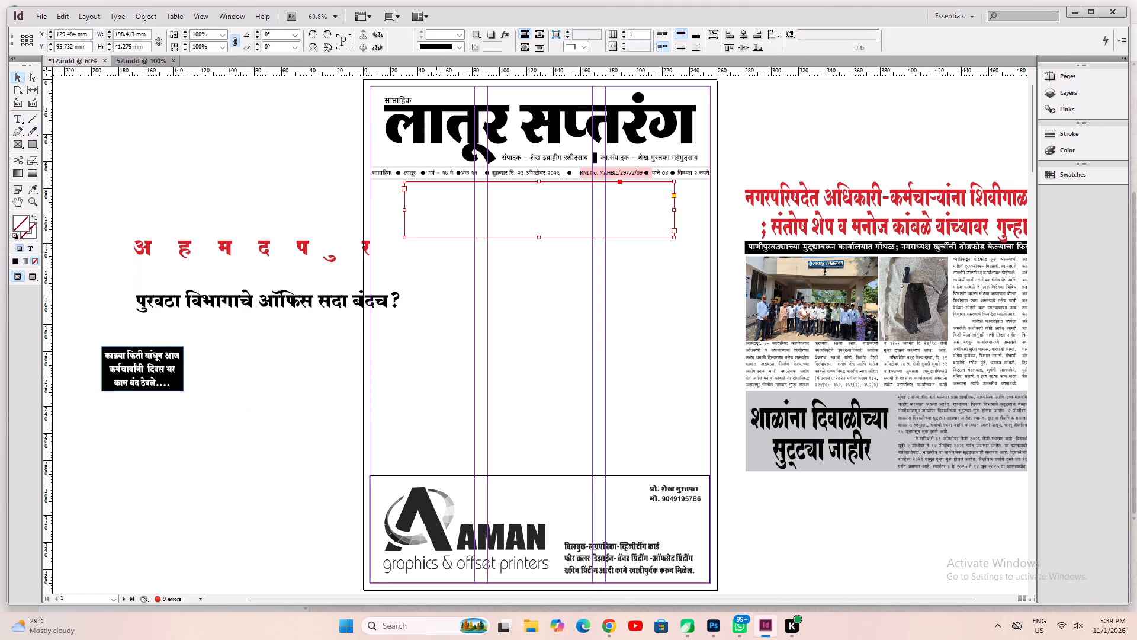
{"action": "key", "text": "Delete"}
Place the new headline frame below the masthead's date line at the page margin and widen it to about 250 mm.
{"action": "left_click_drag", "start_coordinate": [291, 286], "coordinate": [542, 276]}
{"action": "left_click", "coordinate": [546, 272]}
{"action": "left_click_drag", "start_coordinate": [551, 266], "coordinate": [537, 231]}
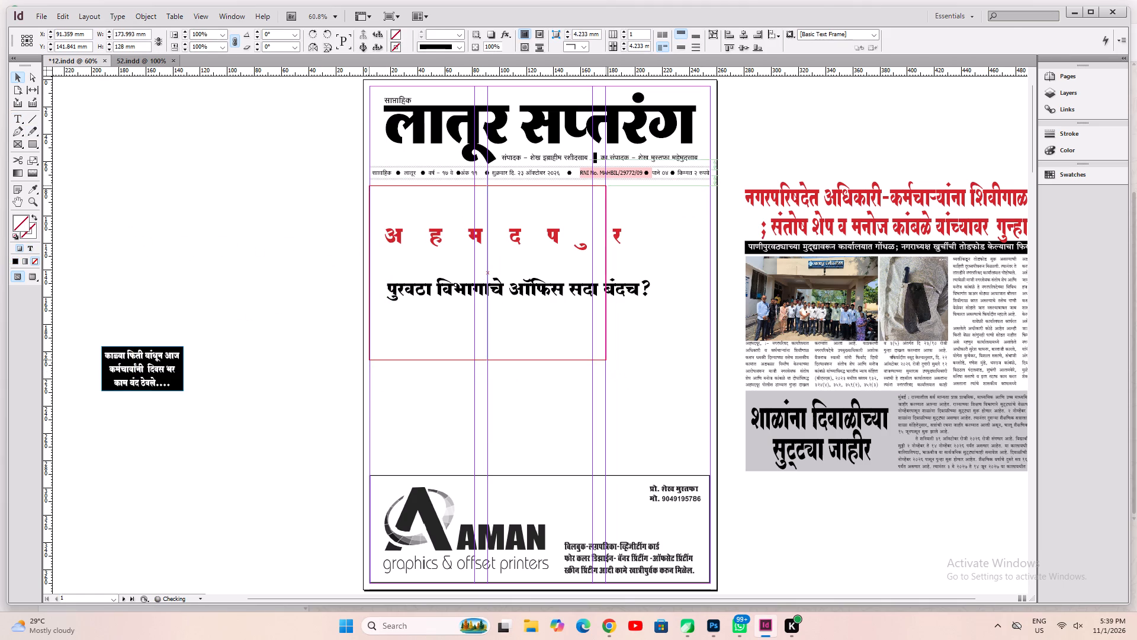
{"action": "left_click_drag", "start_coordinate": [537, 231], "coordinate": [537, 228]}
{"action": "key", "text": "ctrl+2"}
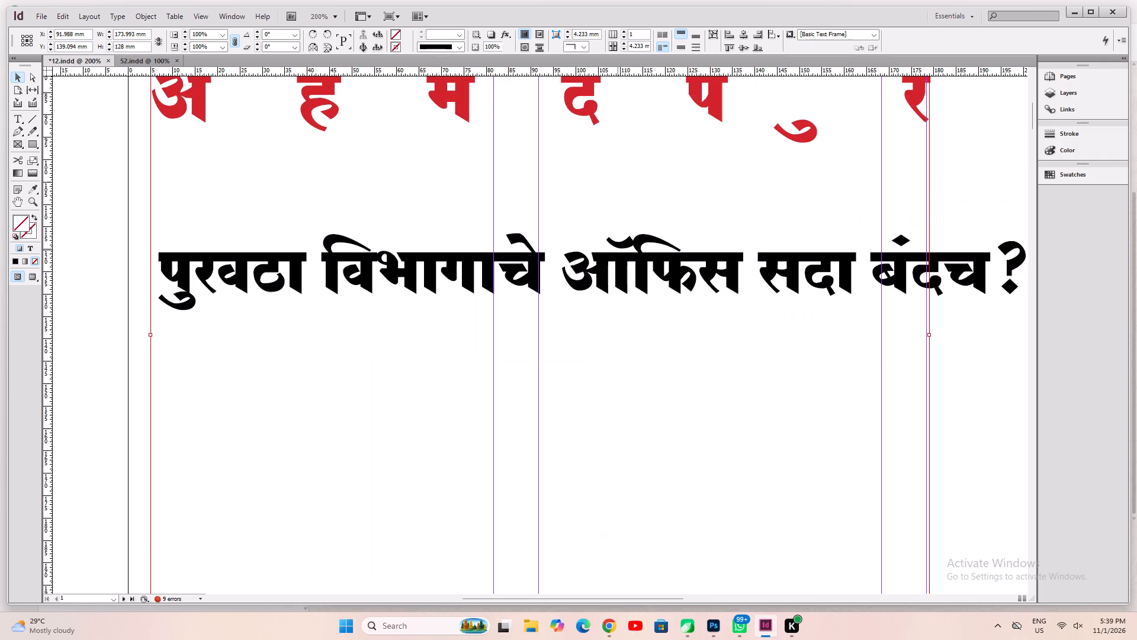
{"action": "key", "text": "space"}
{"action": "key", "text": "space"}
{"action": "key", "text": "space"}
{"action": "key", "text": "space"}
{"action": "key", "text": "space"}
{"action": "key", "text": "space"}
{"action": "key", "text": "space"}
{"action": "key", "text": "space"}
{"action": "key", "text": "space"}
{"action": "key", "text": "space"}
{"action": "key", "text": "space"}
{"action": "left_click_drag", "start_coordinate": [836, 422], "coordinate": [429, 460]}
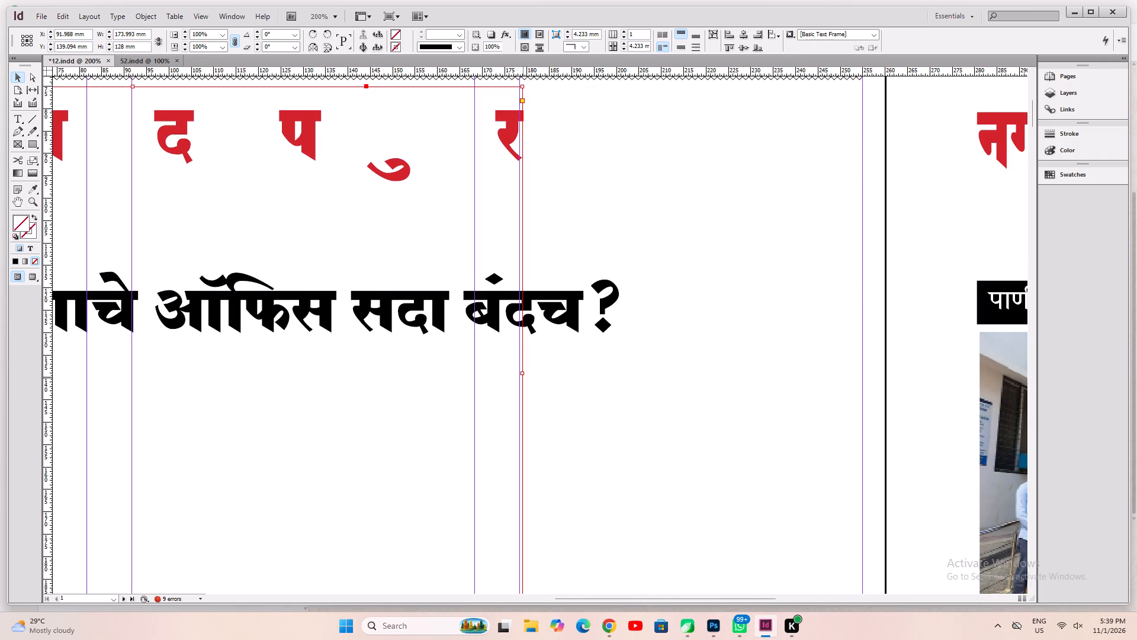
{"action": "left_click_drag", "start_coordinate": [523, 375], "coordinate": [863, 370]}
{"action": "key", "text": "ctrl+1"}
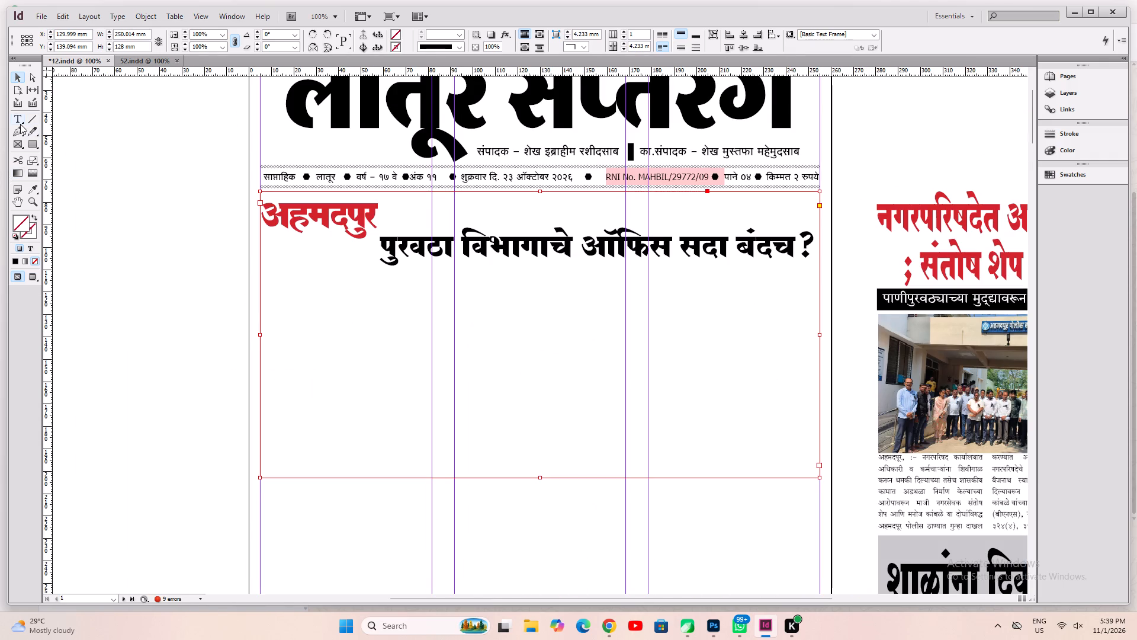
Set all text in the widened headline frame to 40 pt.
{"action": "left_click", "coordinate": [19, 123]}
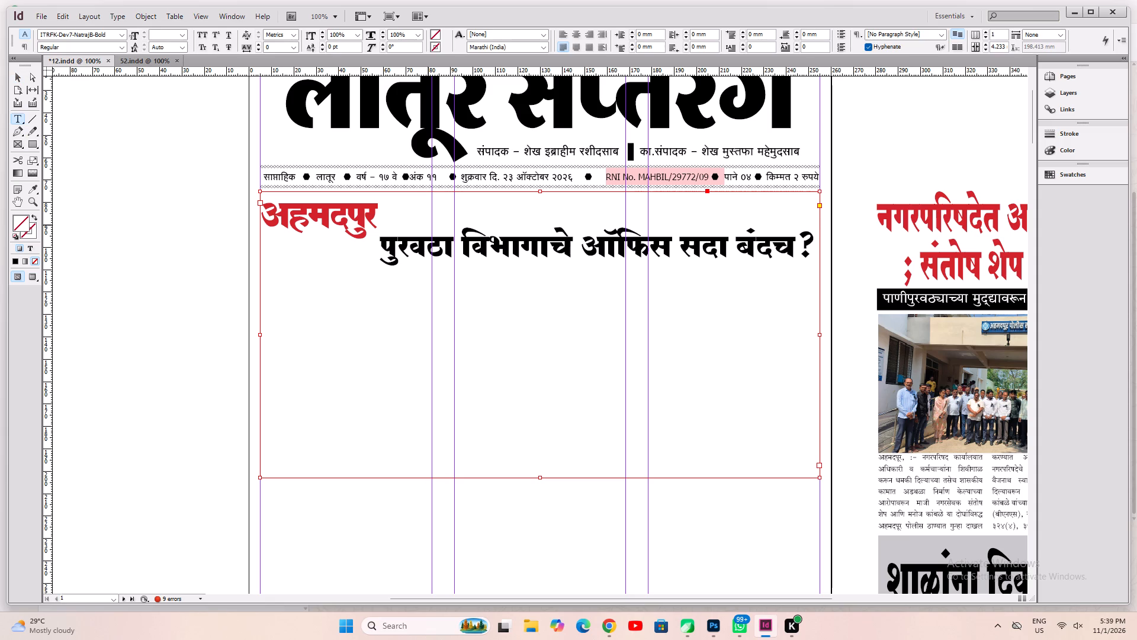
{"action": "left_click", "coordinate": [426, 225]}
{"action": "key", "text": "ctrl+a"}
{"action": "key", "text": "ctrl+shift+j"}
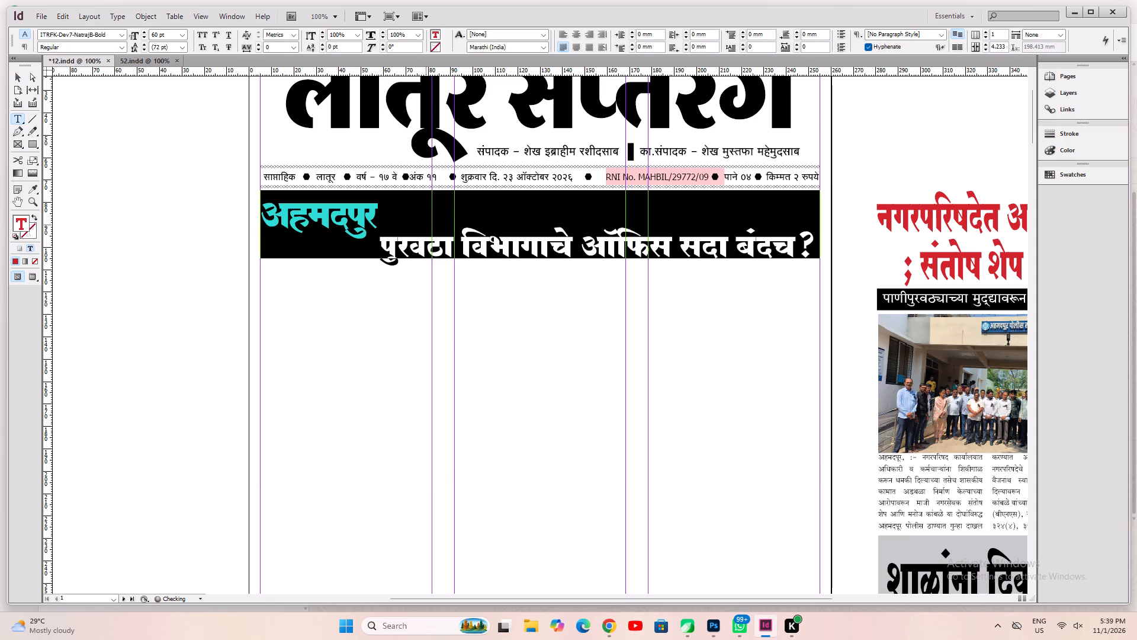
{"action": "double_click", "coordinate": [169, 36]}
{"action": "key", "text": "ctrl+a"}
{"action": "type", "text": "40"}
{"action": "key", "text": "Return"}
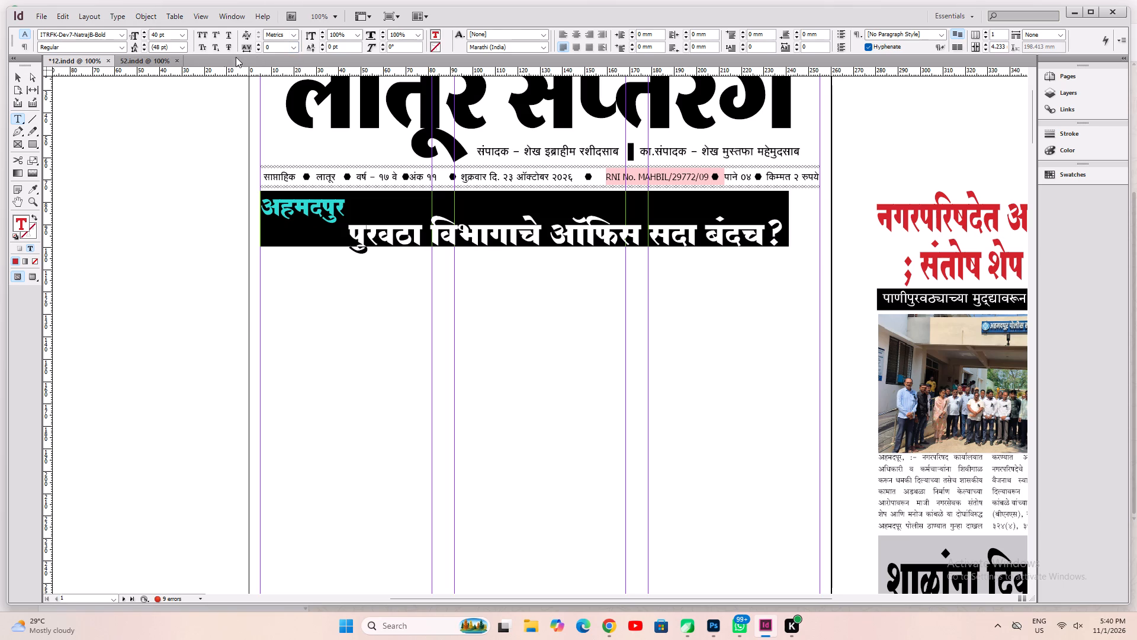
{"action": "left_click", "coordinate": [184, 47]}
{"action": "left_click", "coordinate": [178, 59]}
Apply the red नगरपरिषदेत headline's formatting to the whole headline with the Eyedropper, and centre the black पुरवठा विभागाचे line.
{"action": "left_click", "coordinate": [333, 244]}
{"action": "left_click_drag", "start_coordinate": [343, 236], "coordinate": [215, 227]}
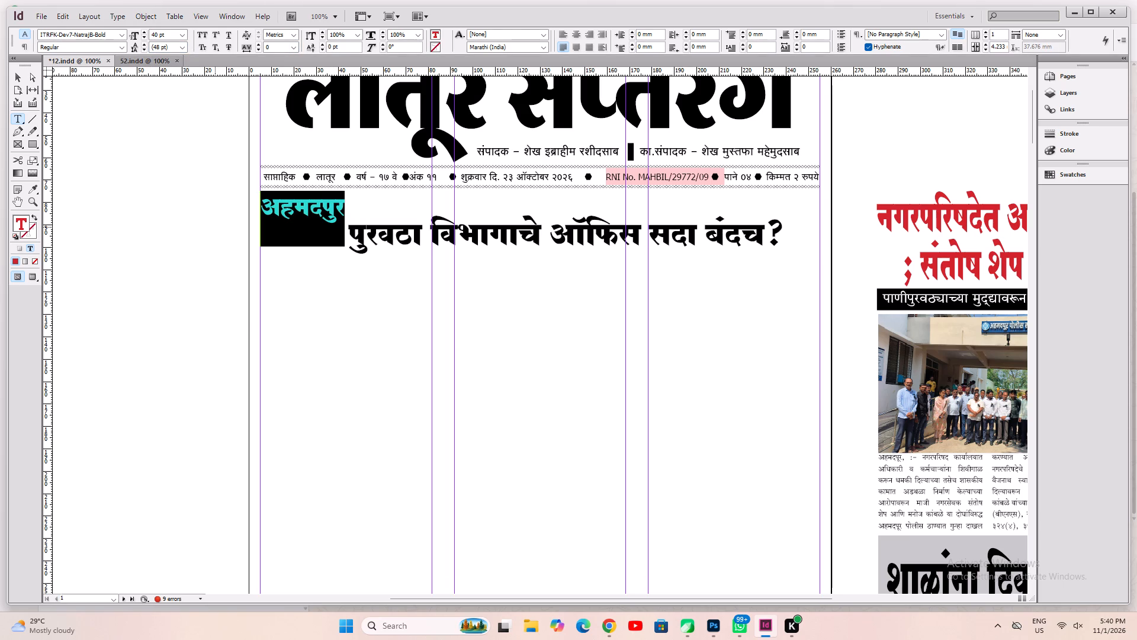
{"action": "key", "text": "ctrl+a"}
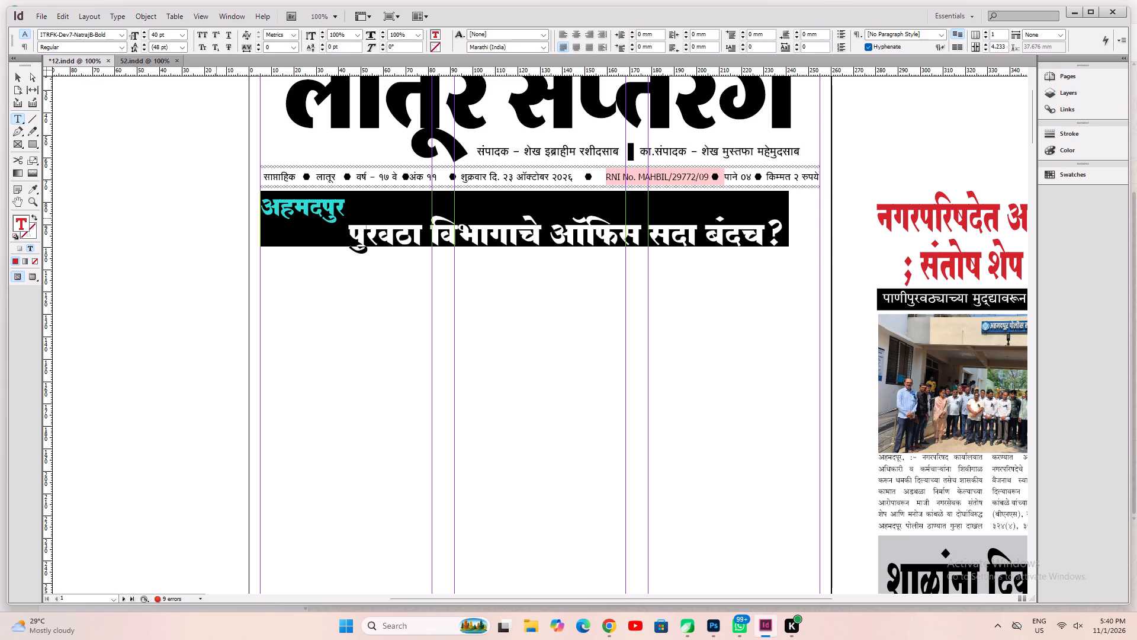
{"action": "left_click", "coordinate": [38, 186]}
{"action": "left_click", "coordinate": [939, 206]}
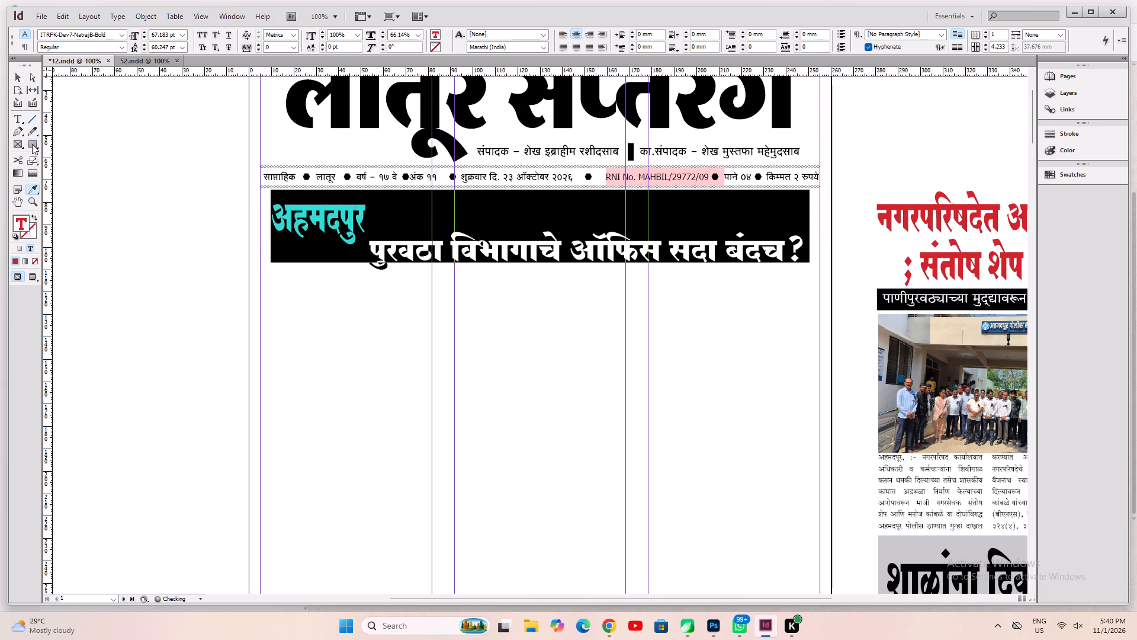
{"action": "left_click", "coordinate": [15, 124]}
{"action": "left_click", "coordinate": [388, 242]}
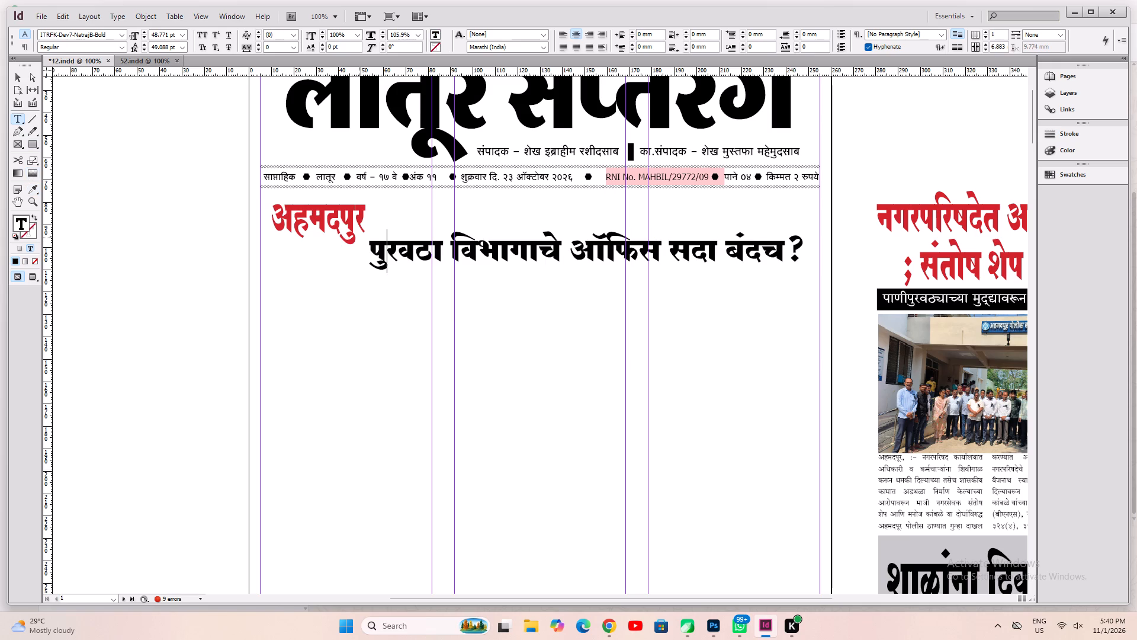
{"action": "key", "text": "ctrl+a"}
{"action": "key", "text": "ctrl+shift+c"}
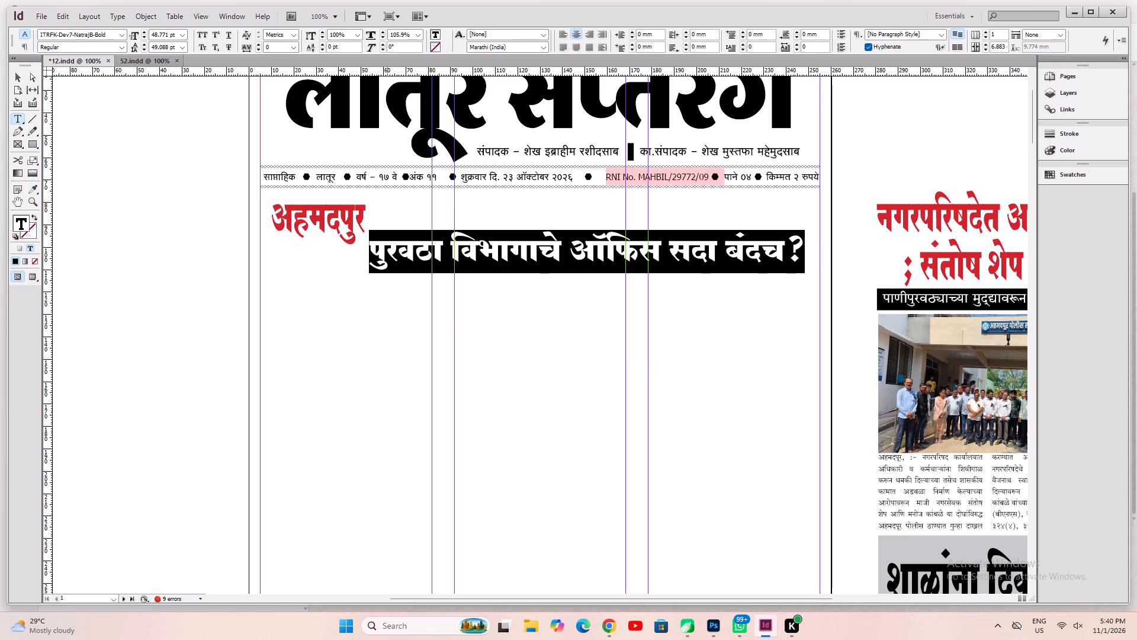
Draw a text frame across the page below the headline and enter अहमदपूर पुरवठा विभागाचे ऑफिस सदा बंदच ? in it.
{"action": "left_click", "coordinate": [352, 417]}
{"action": "left_click_drag", "start_coordinate": [258, 380], "coordinate": [880, 518]}
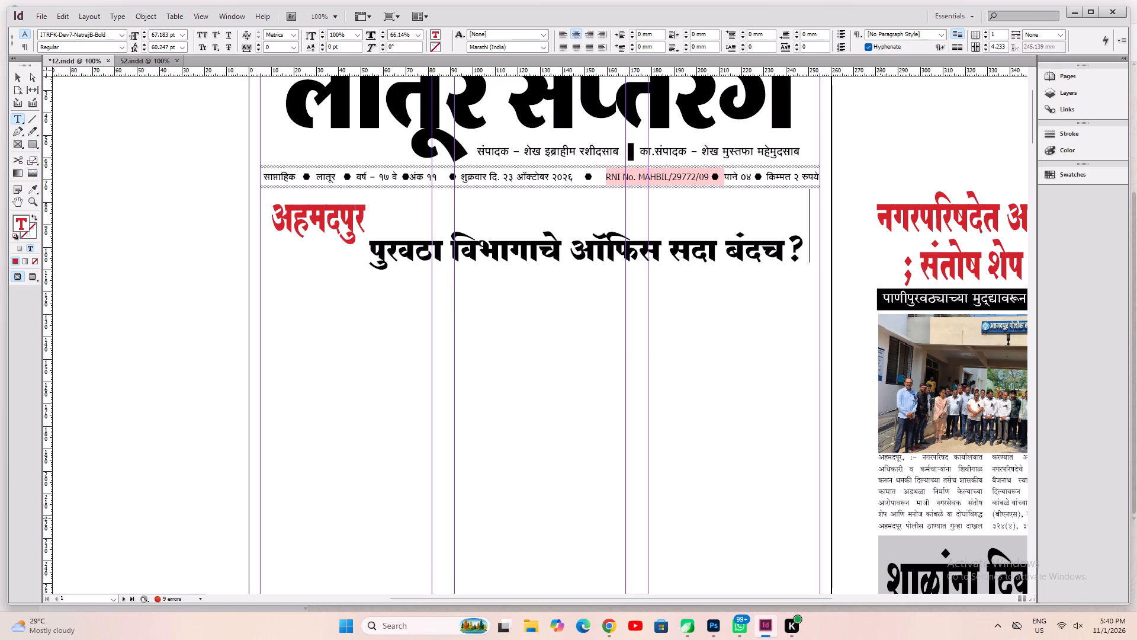
{"action": "left_click_drag", "start_coordinate": [880, 518], "coordinate": [881, 518]}
{"action": "left_click_drag", "start_coordinate": [810, 547], "coordinate": [253, 350]}
{"action": "type", "text": "VGEU"}
{"action": "key", "text": "BackSpace"}
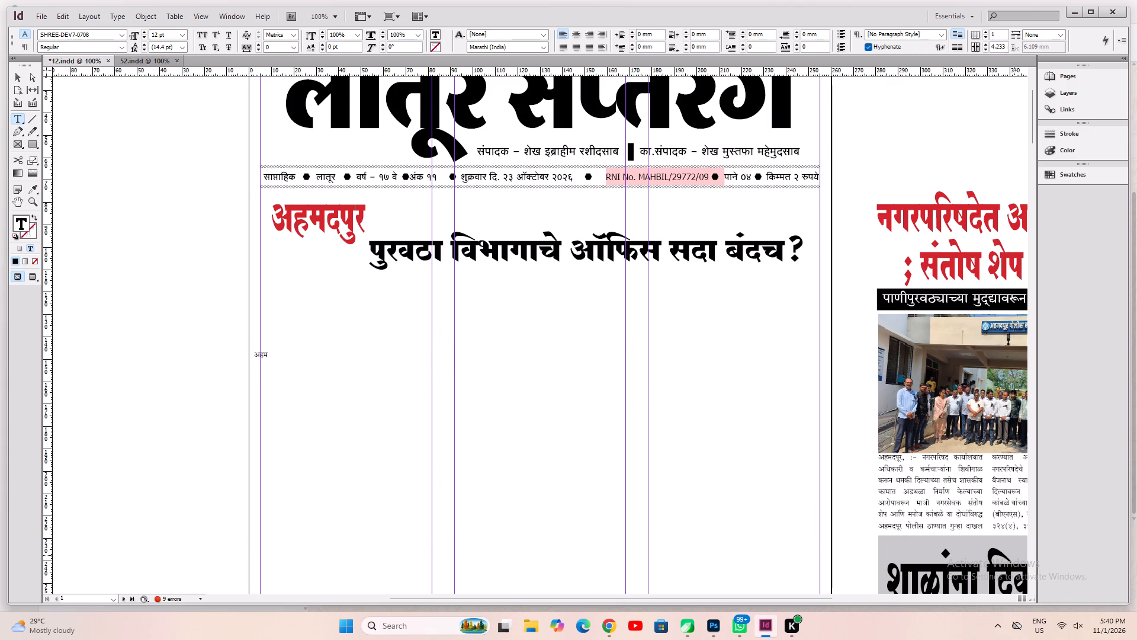
{"action": "type", "text": "NIWJ IQJOK"}
{"action": "key", "text": "BackSpace"}
{"action": "type", "text": "bK FODhK"}
{"action": "key", "text": "BackSpace"}
{"action": "key", "text": "BackSpace"}
{"action": "key", "text": "BackSpace"}
{"action": "type", "text": "hKXKPS"}
{"action": "key", "text": "space"}
{"action": "key", "text": "BackSpace"}
{"action": "key", "text": "space"}
{"action": "type", "text": "VKwFqL LN"}
{"action": "key", "text": "BackSpace"}
{"action": "key", "text": "BackSpace"}
{"action": "key", "text": "BackSpace"}
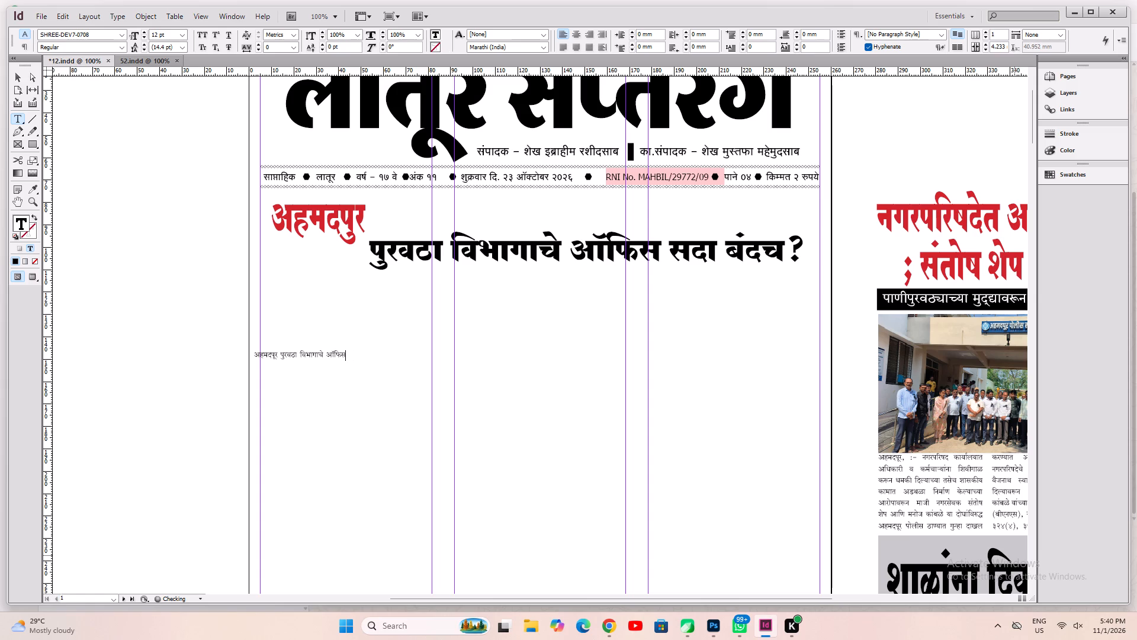
{"action": "key", "text": "space"}
{"action": "type", "text": "LNK CANP"}
{"action": "key", "text": "space"}
{"action": "key", "text": "shift+question"}
Apply the red नगरपरिषदेत headline's formatting to the newly entered headline with the Eyedropper.
{"action": "key", "text": "ctrl+a"}
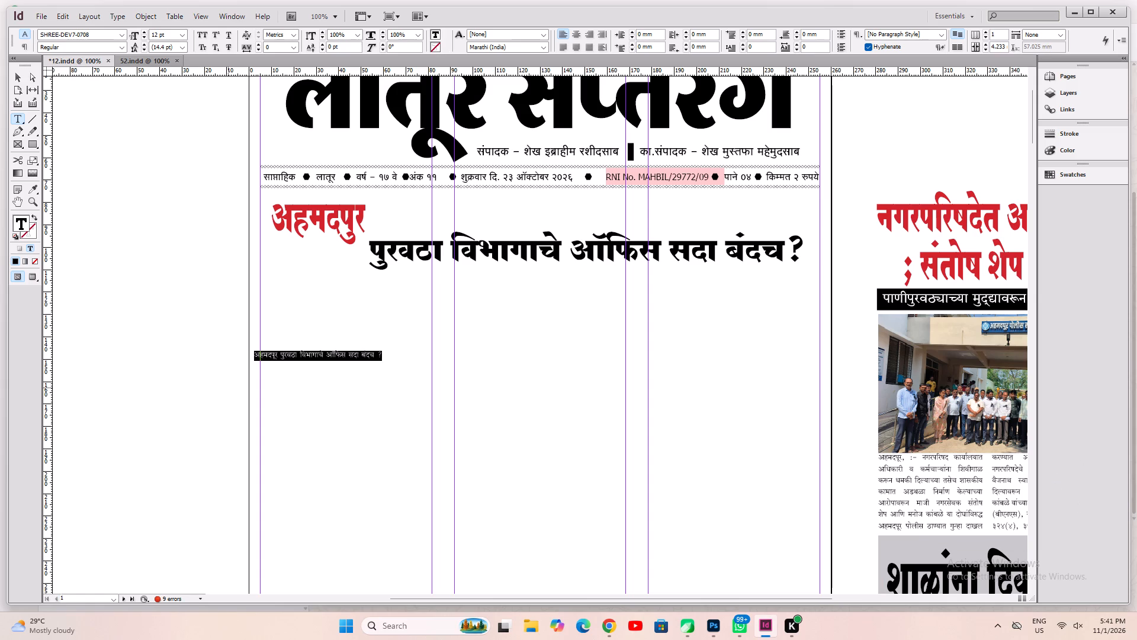
{"action": "left_click", "coordinate": [32, 194]}
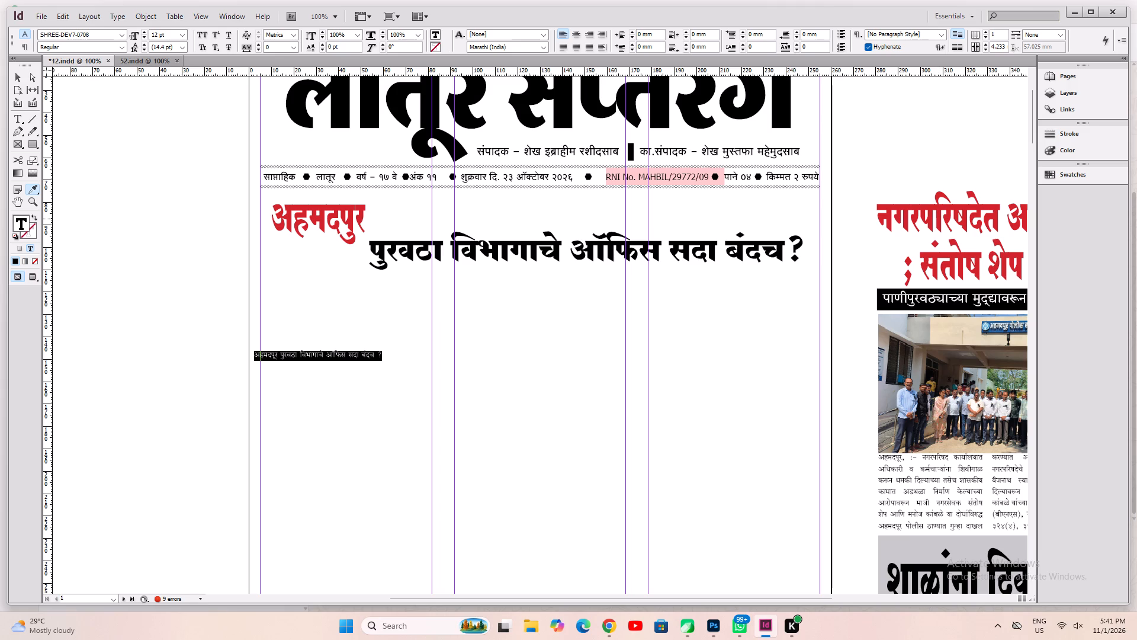
{"action": "left_click", "coordinate": [936, 214]}
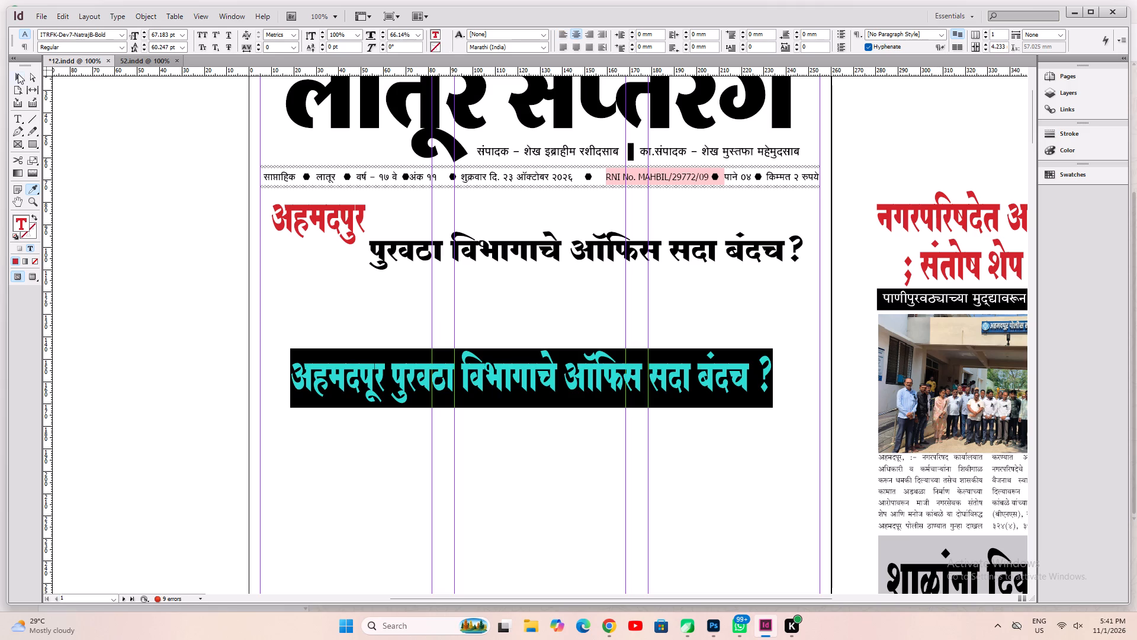
Delete the earlier red-and-black headline frame directly below the masthead.
{"action": "left_click", "coordinate": [17, 74]}
{"action": "left_click", "coordinate": [273, 210]}
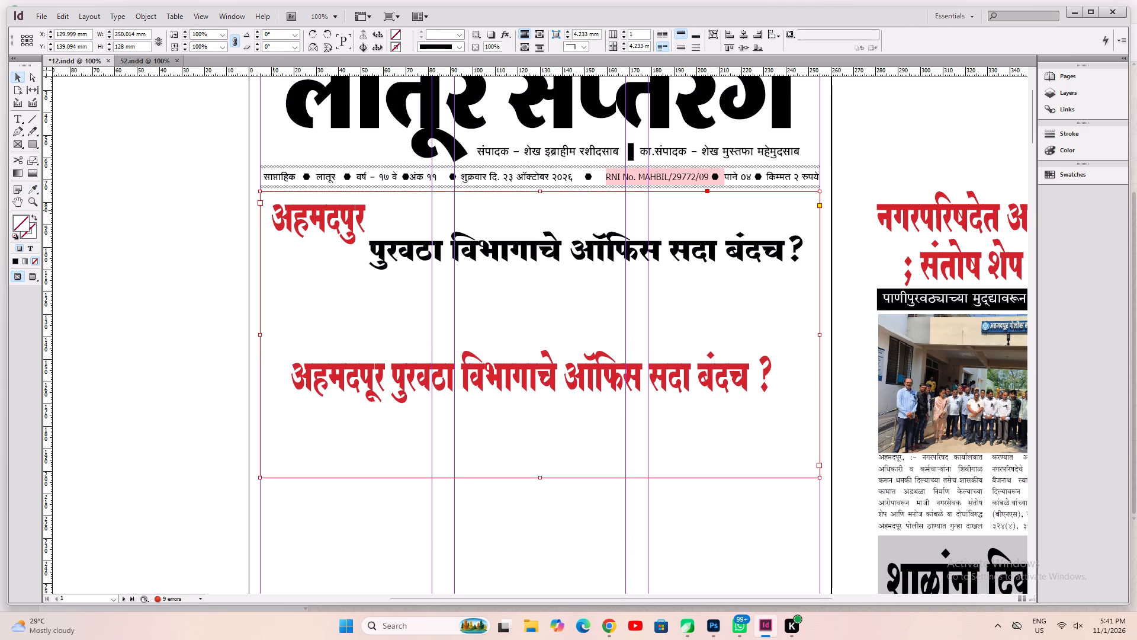
{"action": "key", "text": "Delete"}
Fit the new headline frame to its text, move it under the date line, and scale it to the margins, about 250 mm wide.
{"action": "left_click", "coordinate": [325, 408]}
{"action": "key", "text": "ctrl+alt+c"}
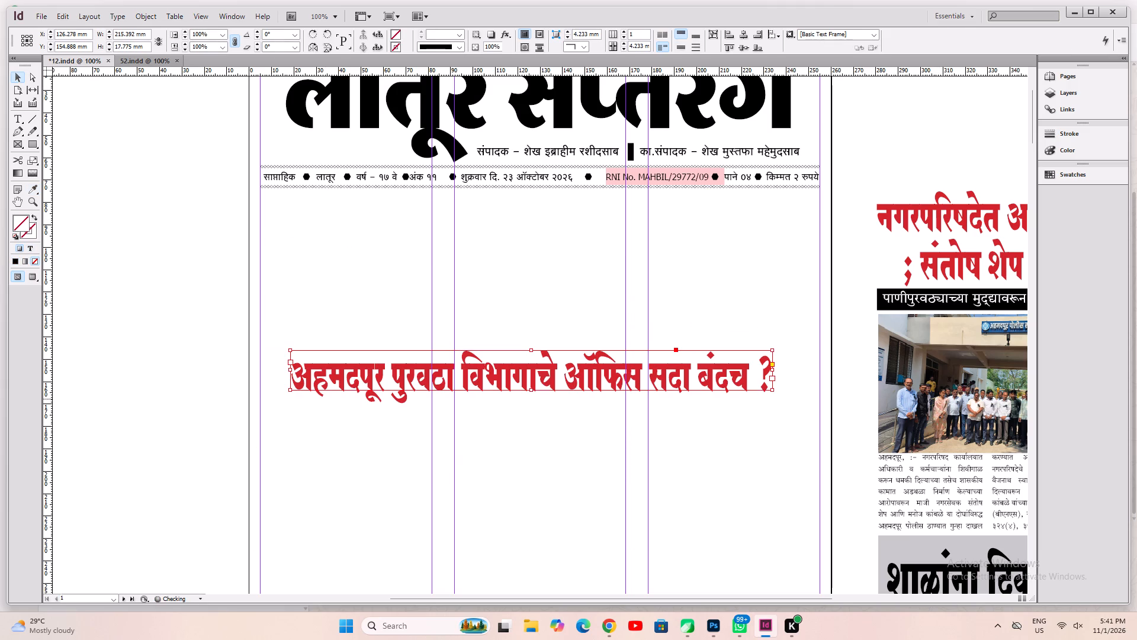
{"action": "left_click_drag", "start_coordinate": [345, 382], "coordinate": [319, 231]}
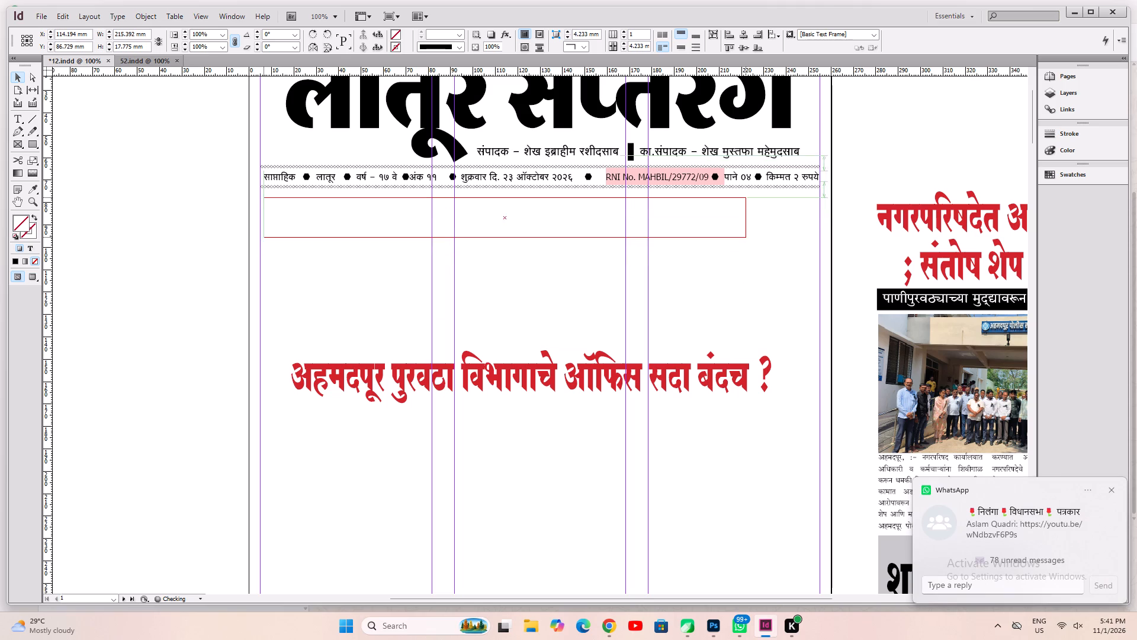
{"action": "left_click_drag", "start_coordinate": [319, 231], "coordinate": [313, 228]}
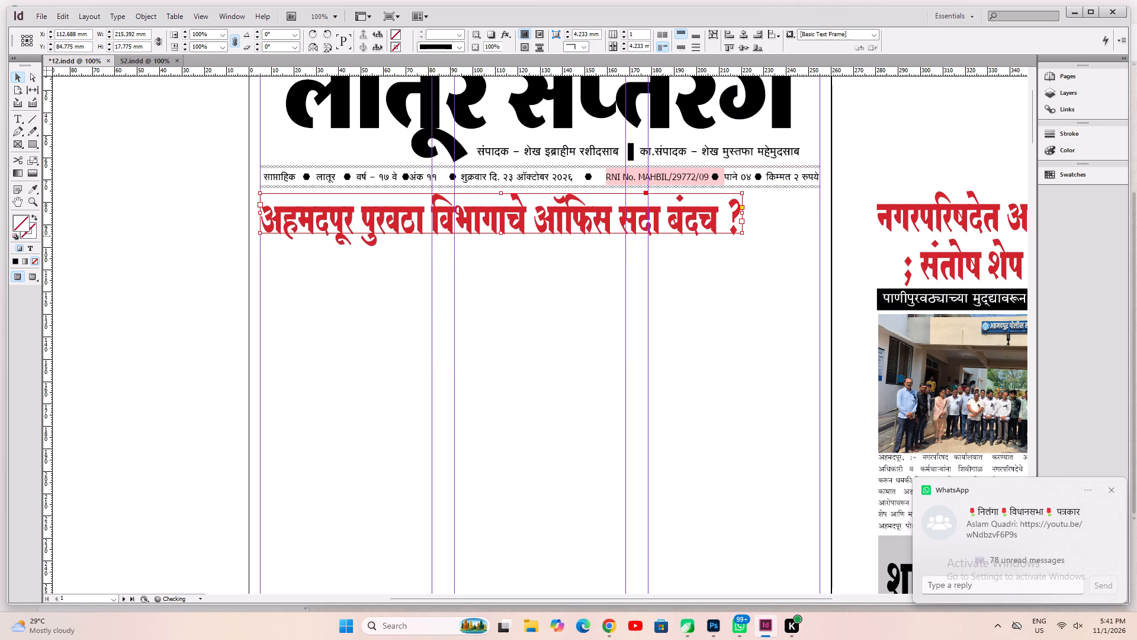
{"action": "left_click_drag", "start_coordinate": [743, 235], "coordinate": [818, 241], "text": "ctrl"}
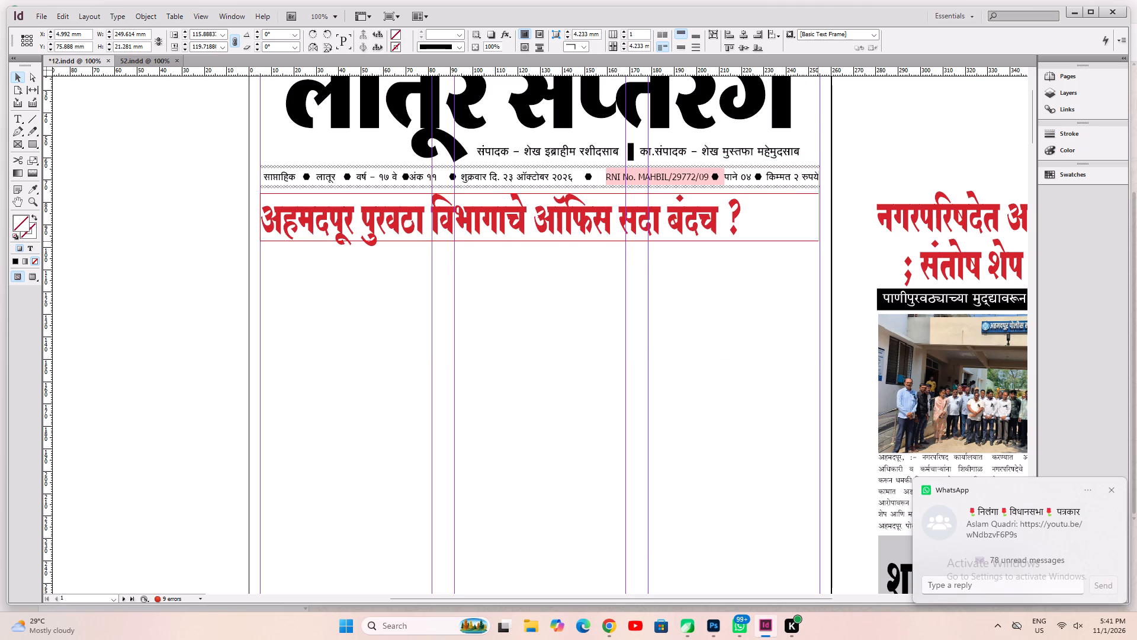
{"action": "left_click_drag", "start_coordinate": [818, 241], "coordinate": [819, 241], "text": "ctrl"}
{"action": "key", "text": "ctrl+1"}
Examine the नगरपरिषदेत and school-holiday stories on the pasteboard beside the page.
{"action": "key", "text": "space"}
{"action": "key", "text": "space"}
{"action": "key", "text": "space"}
{"action": "key", "text": "space"}
{"action": "key", "text": "space"}
{"action": "key", "text": "space"}
{"action": "key", "text": "space"}
{"action": "key", "text": "space"}
{"action": "key", "text": "space"}
{"action": "key", "text": "space"}
{"action": "key", "text": "space"}
{"action": "key", "text": "space"}
{"action": "key", "text": "space"}
{"action": "key", "text": "space"}
{"action": "key", "text": "space"}
{"action": "key", "text": "space"}
{"action": "key", "text": "space"}
{"action": "key", "text": "space"}
{"action": "key", "text": "space"}
{"action": "key", "text": "space"}
{"action": "left_click_drag", "start_coordinate": [840, 441], "coordinate": [559, 204]}
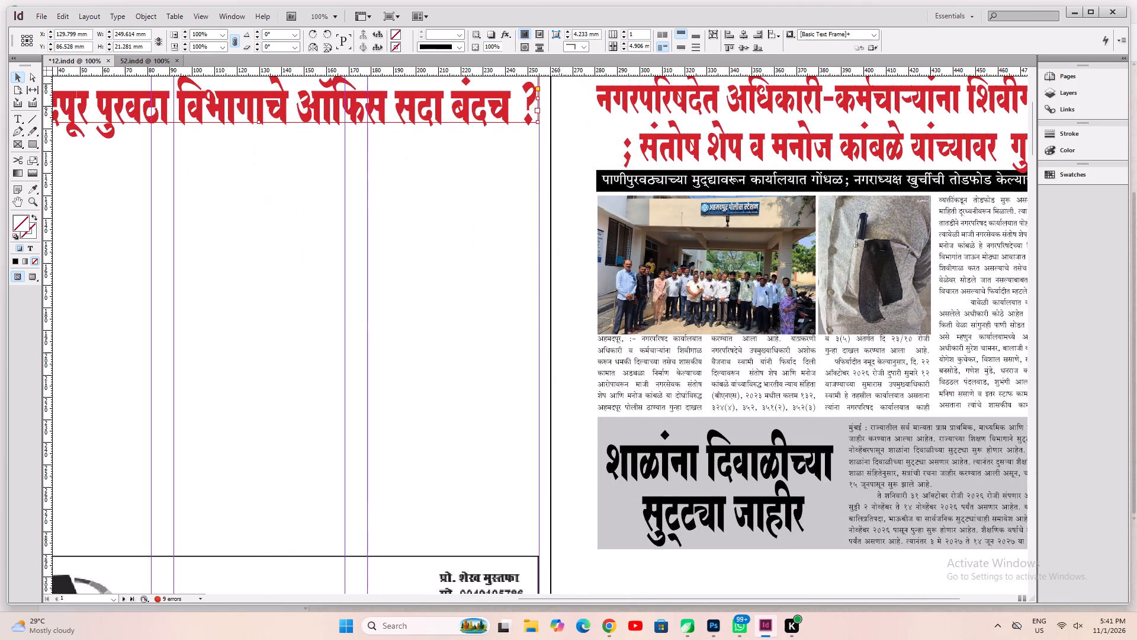
{"action": "left_click_drag", "start_coordinate": [598, 357], "coordinate": [196, 285]}
{"action": "left_click_drag", "start_coordinate": [494, 226], "coordinate": [487, 239]}
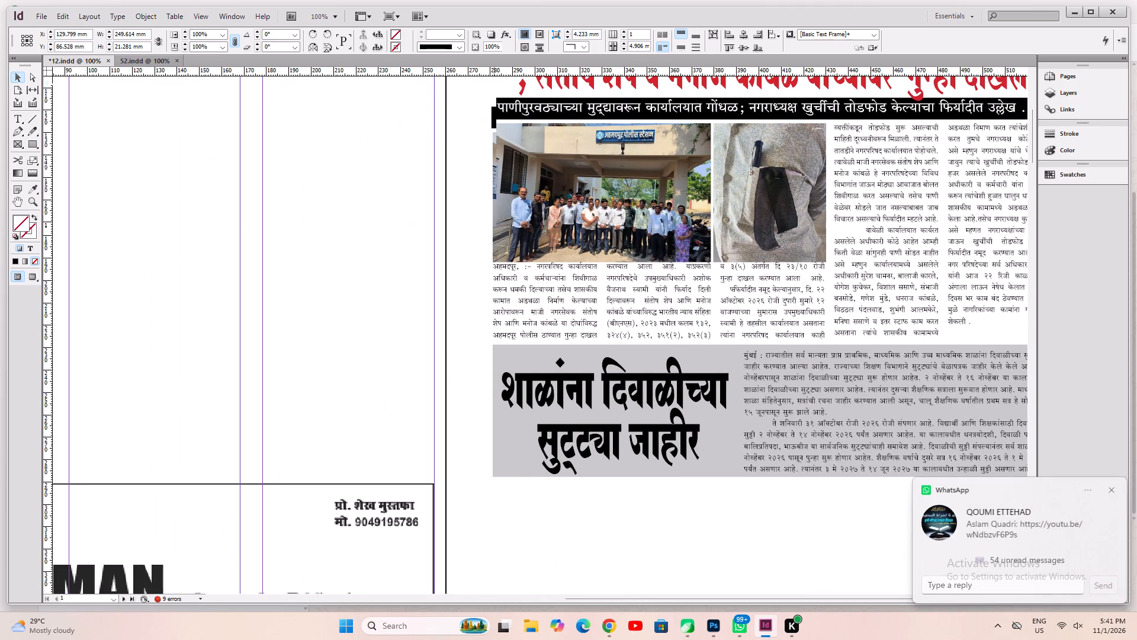
{"action": "left_click_drag", "start_coordinate": [487, 239], "coordinate": [566, 453]}
{"action": "left_click_drag", "start_coordinate": [322, 361], "coordinate": [477, 336]}
Switch to 52.indd and select the red subheadline frame directly below the black पुरवठा विभागाचे headline.
{"action": "left_click", "coordinate": [145, 68]}
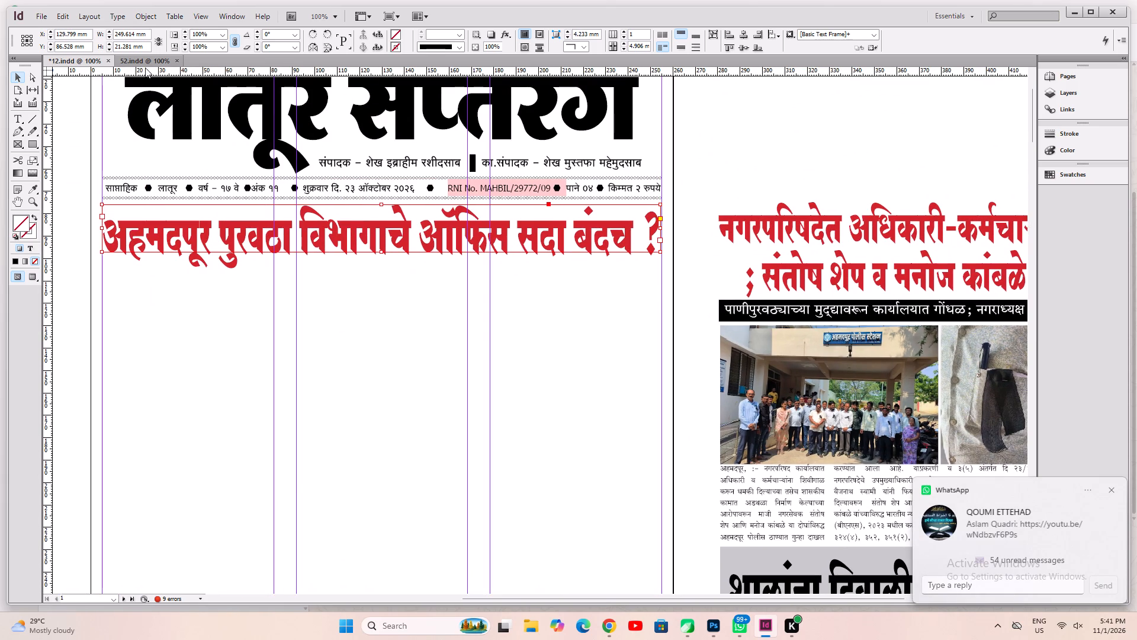
{"action": "left_click", "coordinate": [146, 63]}
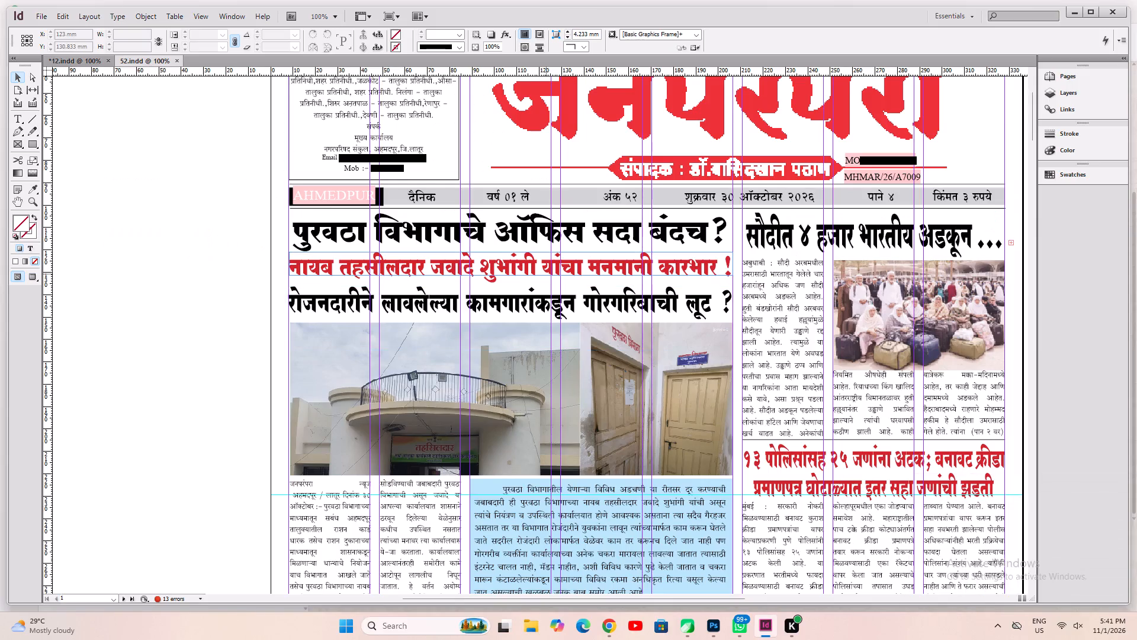
{"action": "left_click", "coordinate": [546, 274]}
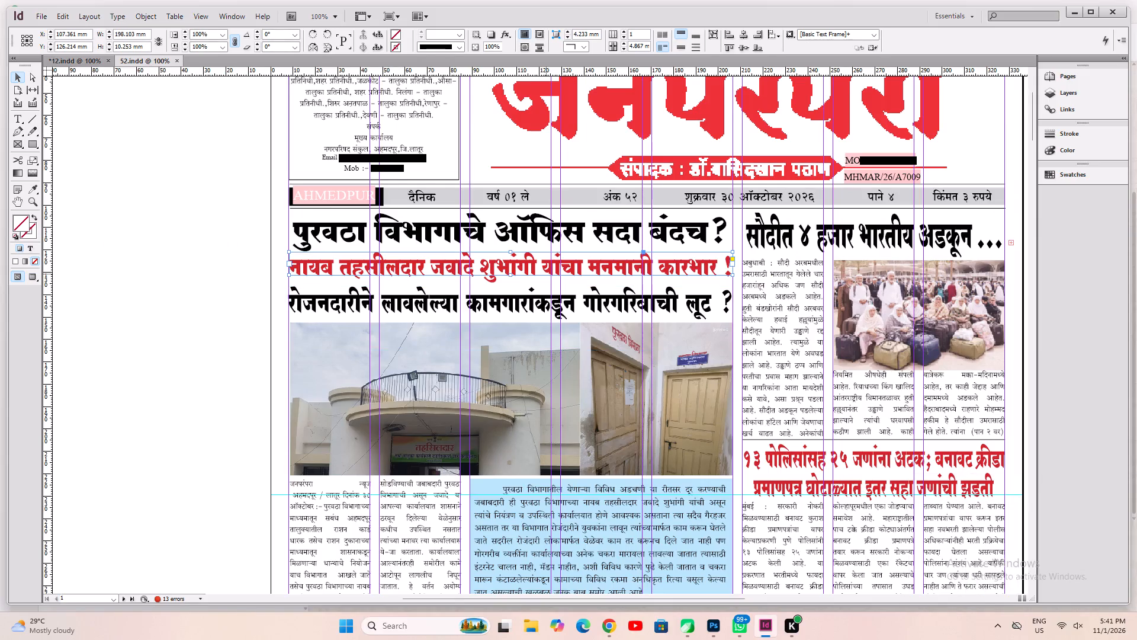
Select both lead-story photos below the रोजनदारीने headline, the balcony building and the wooden doors, and copy them together.
{"action": "scroll", "coordinate": [421, 374], "scroll_direction": "down", "scroll_amount": 2}
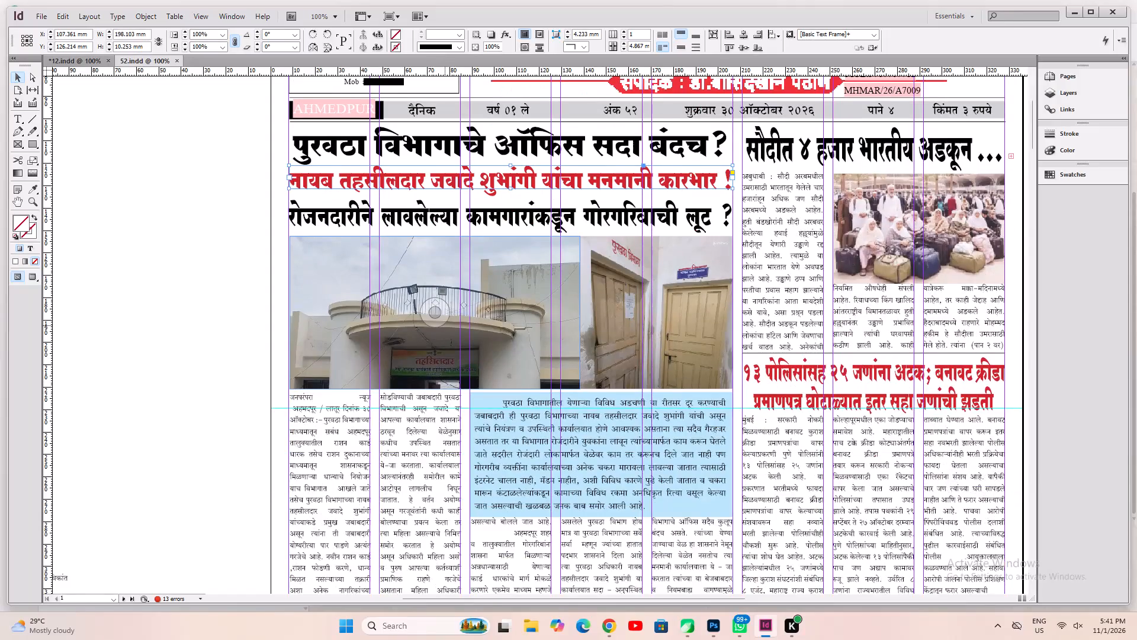
{"action": "left_click", "coordinate": [428, 293]}
{"action": "left_click", "coordinate": [673, 293], "text": "shift"}
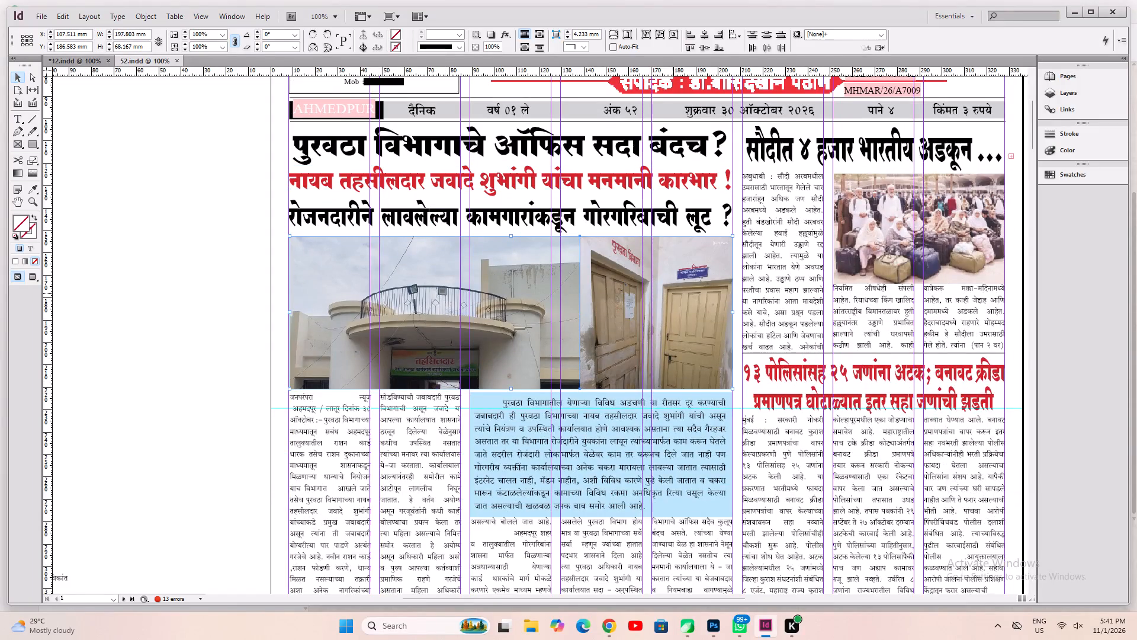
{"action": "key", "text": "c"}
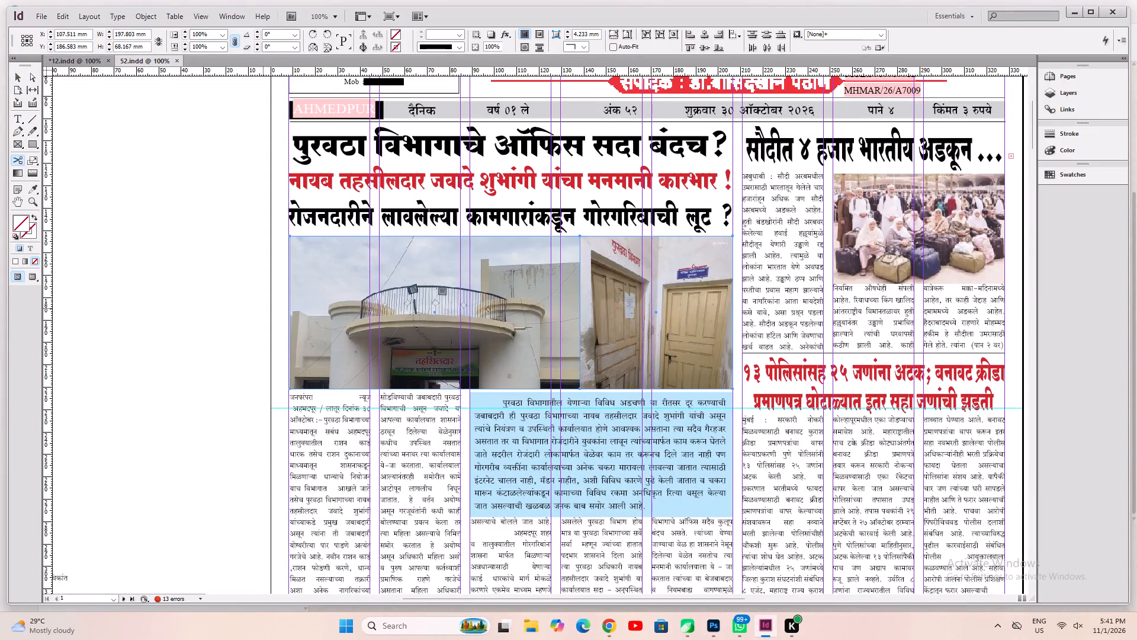
{"action": "left_click", "coordinate": [20, 73]}
{"action": "left_click", "coordinate": [20, 73]}
{"action": "left_click", "coordinate": [210, 271]}
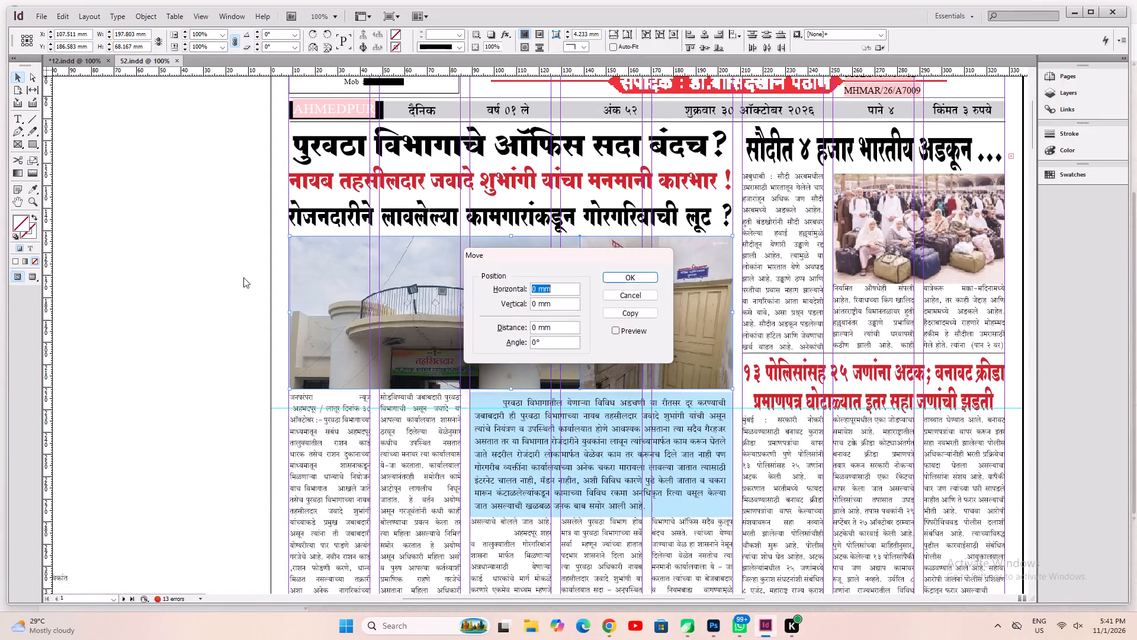
{"action": "left_click", "coordinate": [619, 295]}
{"action": "left_click", "coordinate": [237, 283]}
{"action": "left_click_drag", "start_coordinate": [171, 273], "coordinate": [617, 332]}
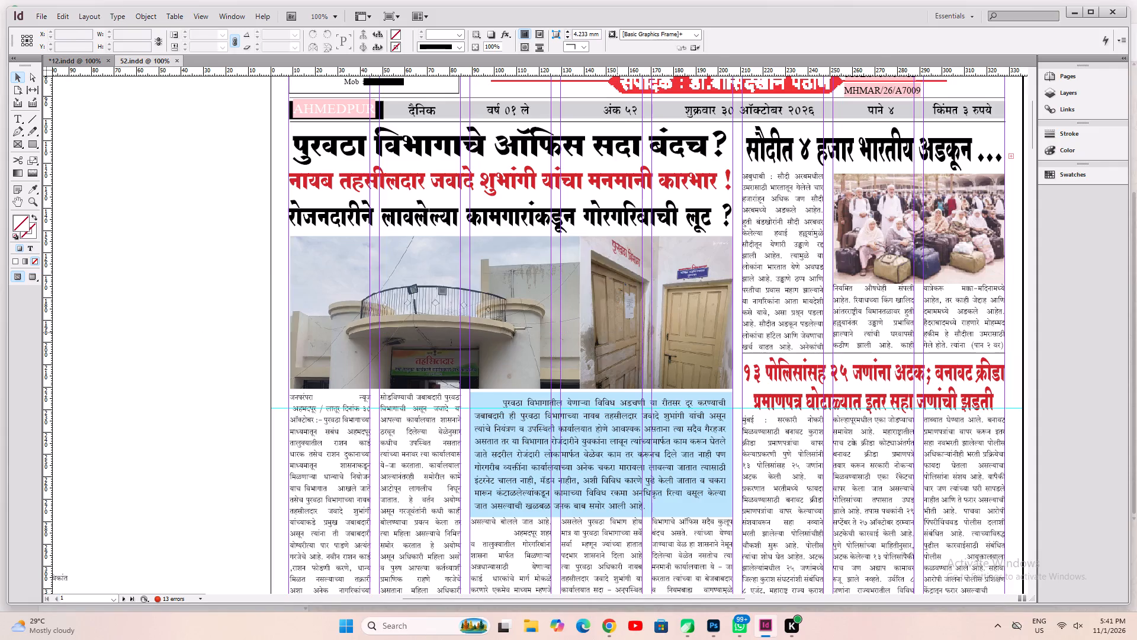
{"action": "key", "text": "ctrl+c"}
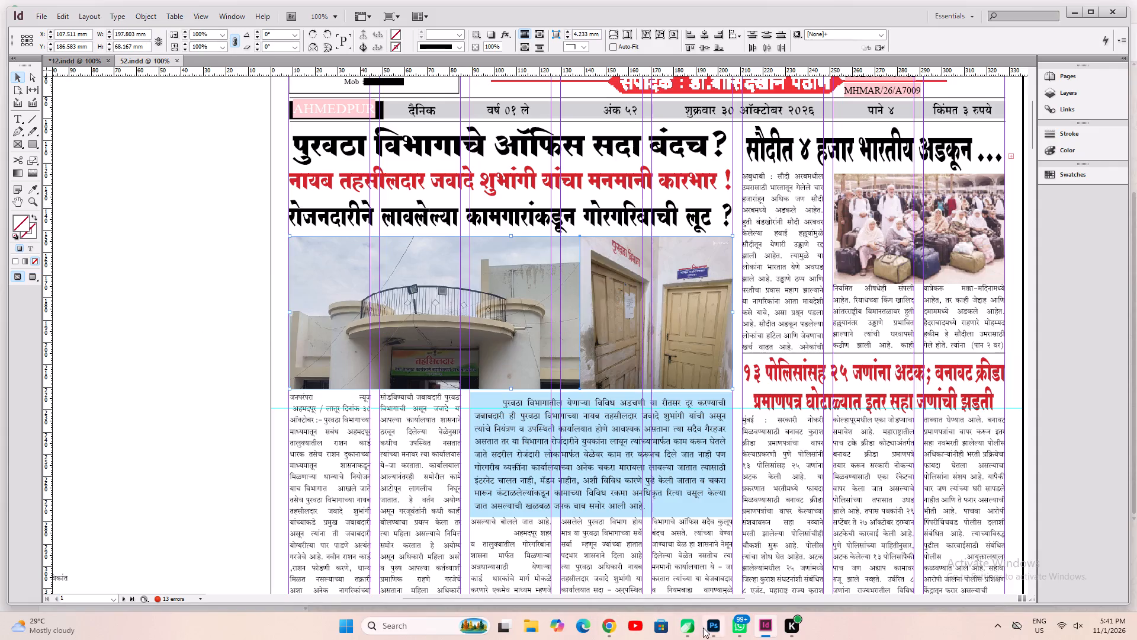
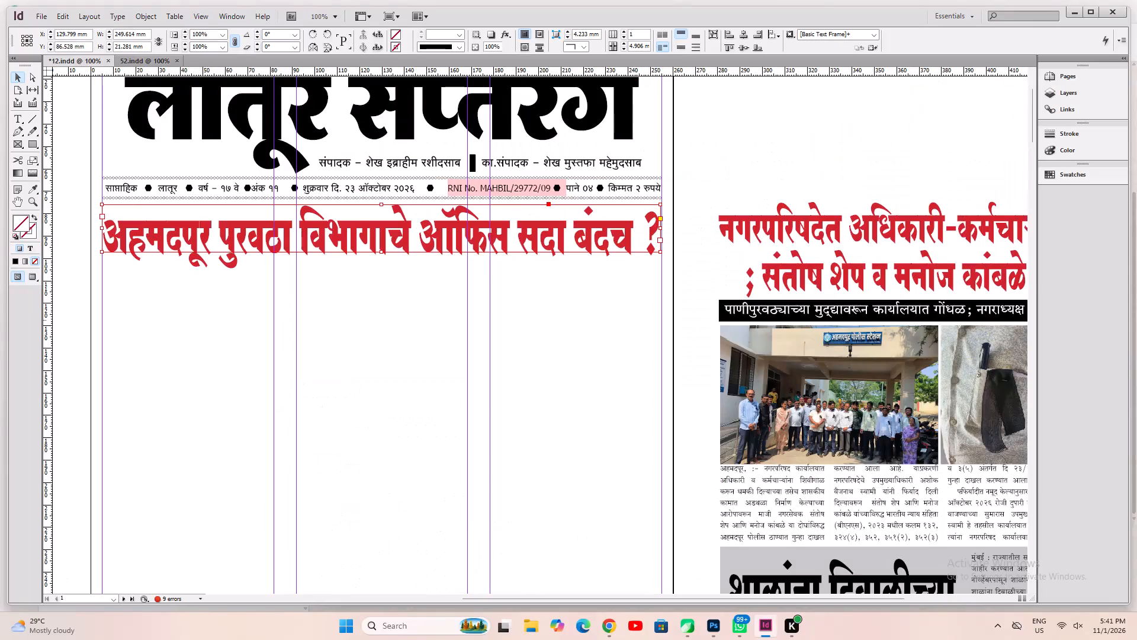
Paste the paired tehsil building and office doors photos below the red headline, scaled to the page margins, about 250 mm wide.
{"action": "left_click", "coordinate": [400, 413]}
{"action": "right_click", "coordinate": [271, 341]}
{"action": "left_click", "coordinate": [298, 365]}
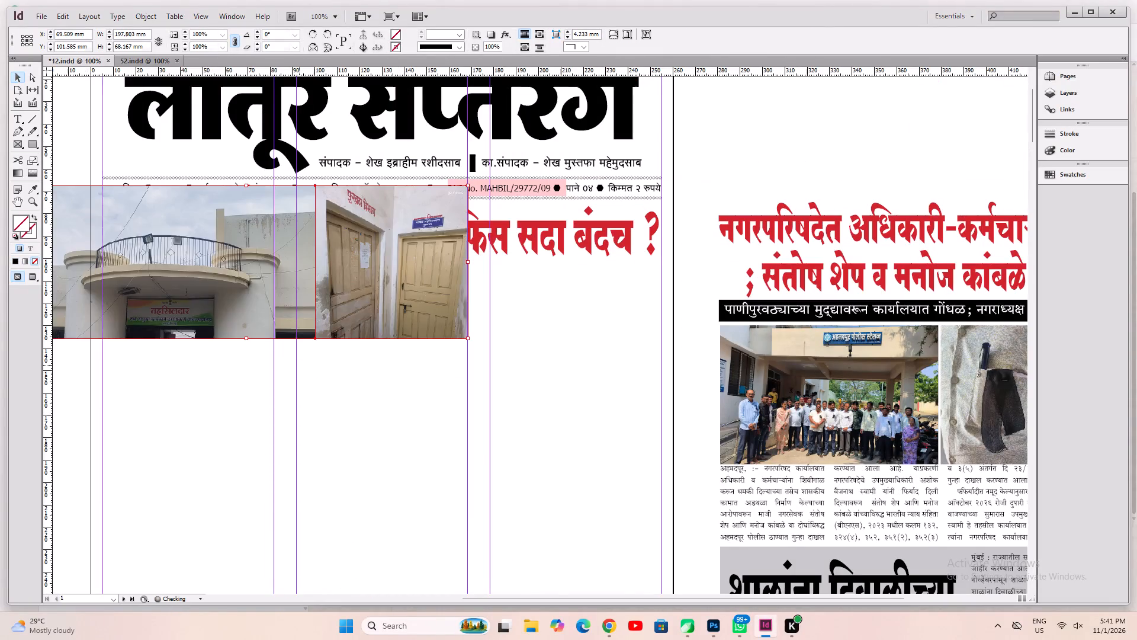
{"action": "left_click_drag", "start_coordinate": [281, 277], "coordinate": [358, 363]}
{"action": "left_click_drag", "start_coordinate": [545, 347], "coordinate": [547, 347], "text": "ctrl+shift"}
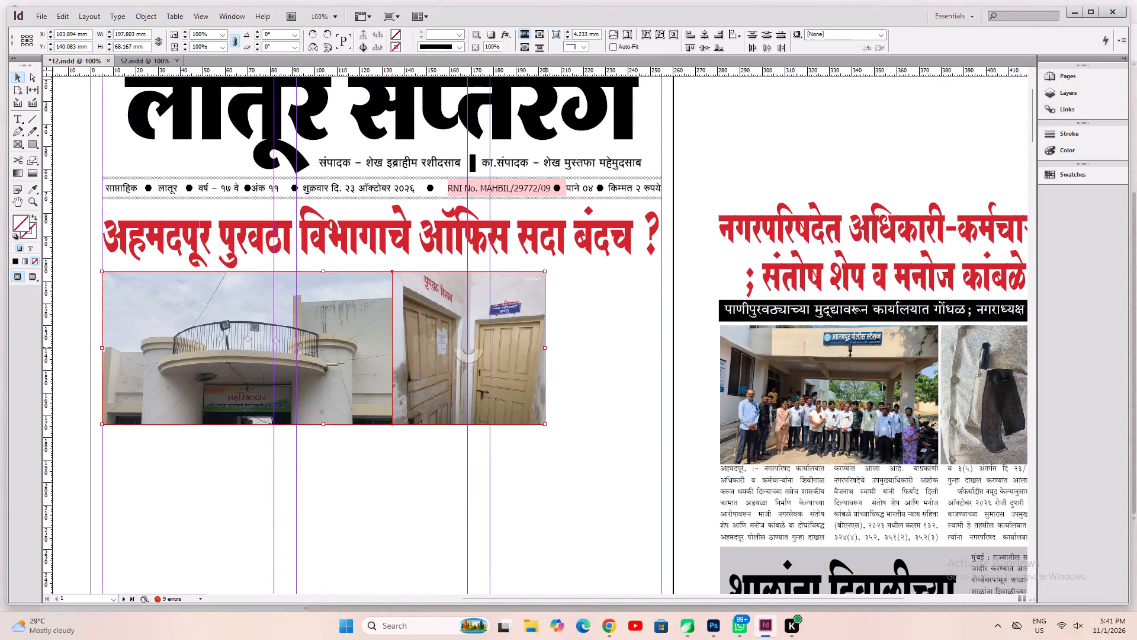
{"action": "left_click_drag", "start_coordinate": [547, 347], "coordinate": [662, 350], "text": "ctrl+shift"}
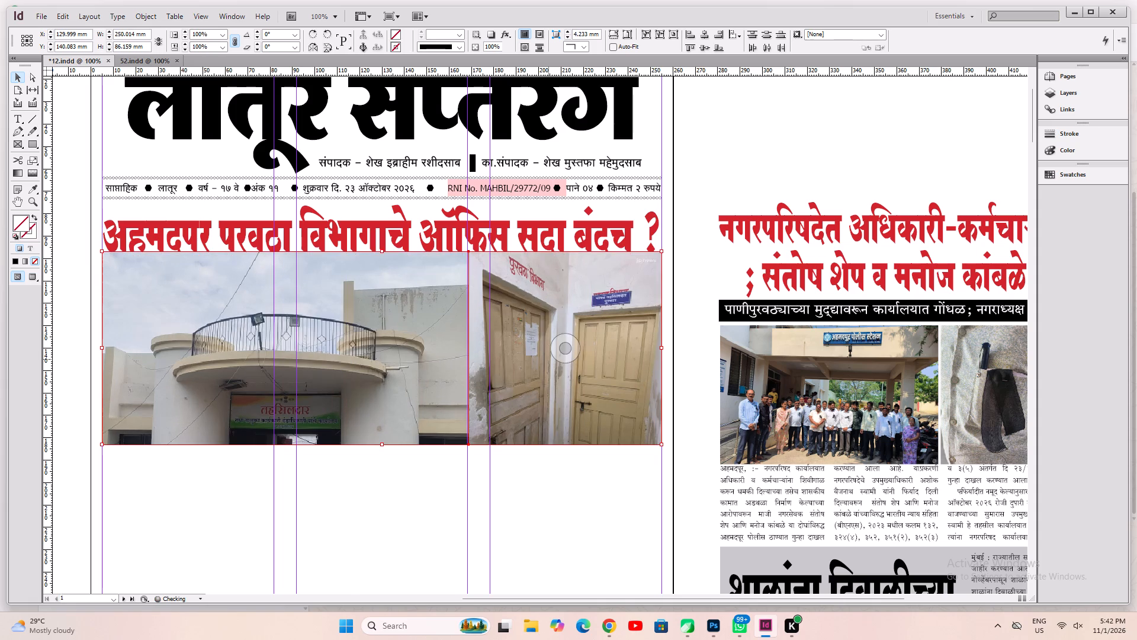
{"action": "left_click_drag", "start_coordinate": [548, 359], "coordinate": [544, 384], "text": "shift"}
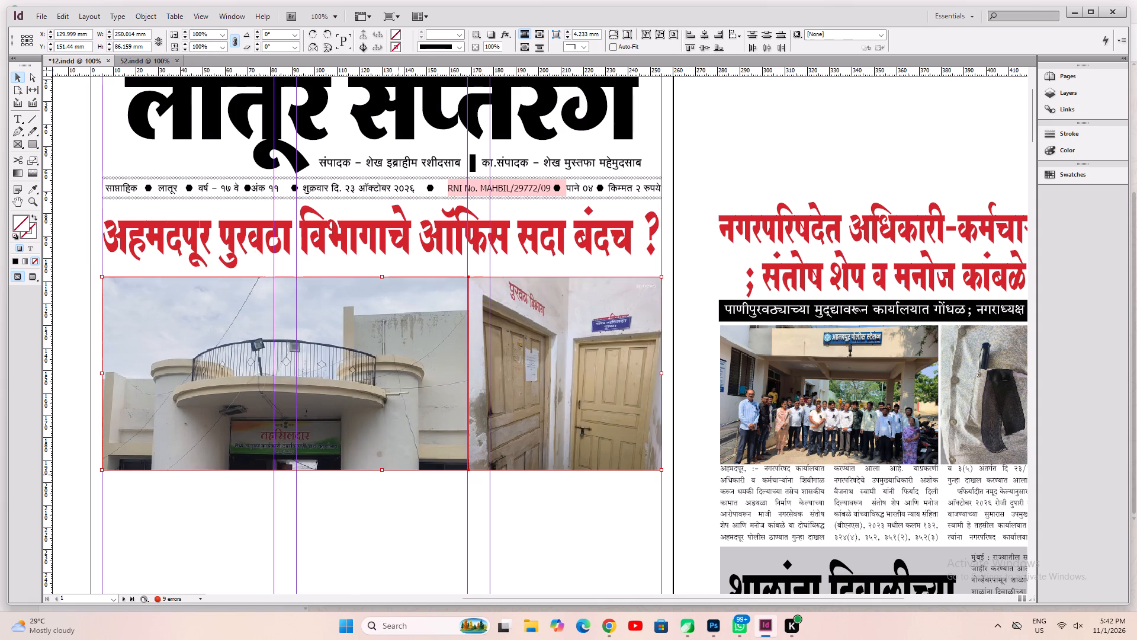
Crop the top of the two-photo group below the red headline, reducing its height to about 78 mm.
{"action": "left_click_drag", "start_coordinate": [383, 277], "coordinate": [378, 312]}
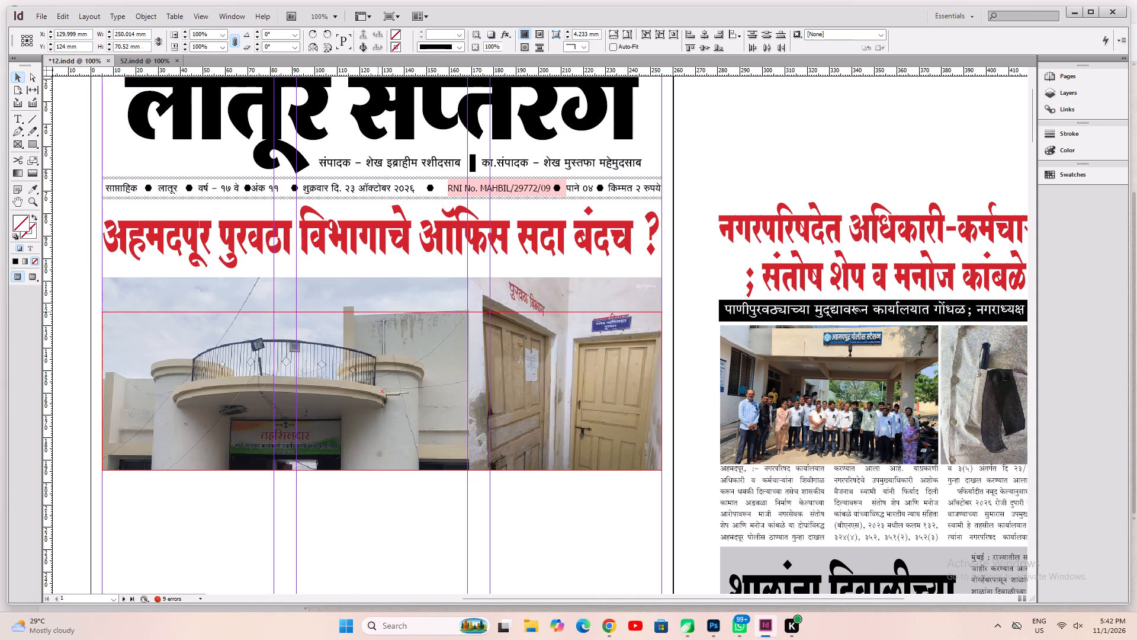
{"action": "left_click_drag", "start_coordinate": [378, 312], "coordinate": [380, 295]}
Move the two-photo group up against the red अहमदपूर पुरवठा headline and send it behind the headline text.
{"action": "left_click_drag", "start_coordinate": [419, 395], "coordinate": [425, 366], "text": "shift"}
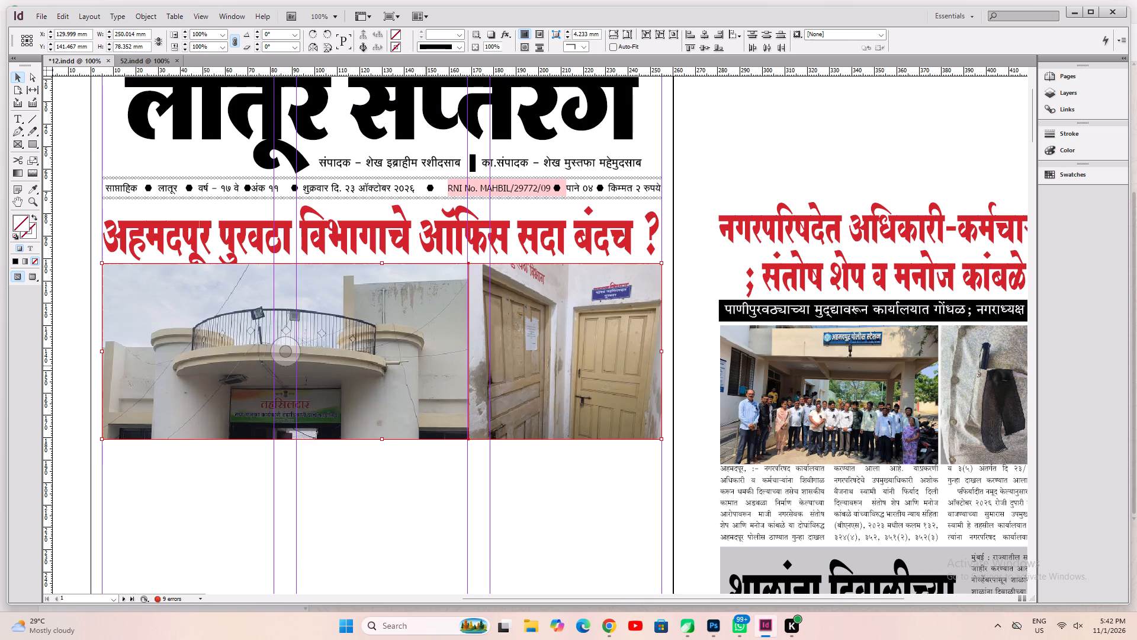
{"action": "key", "text": "ctrl+shift+bracketleft"}
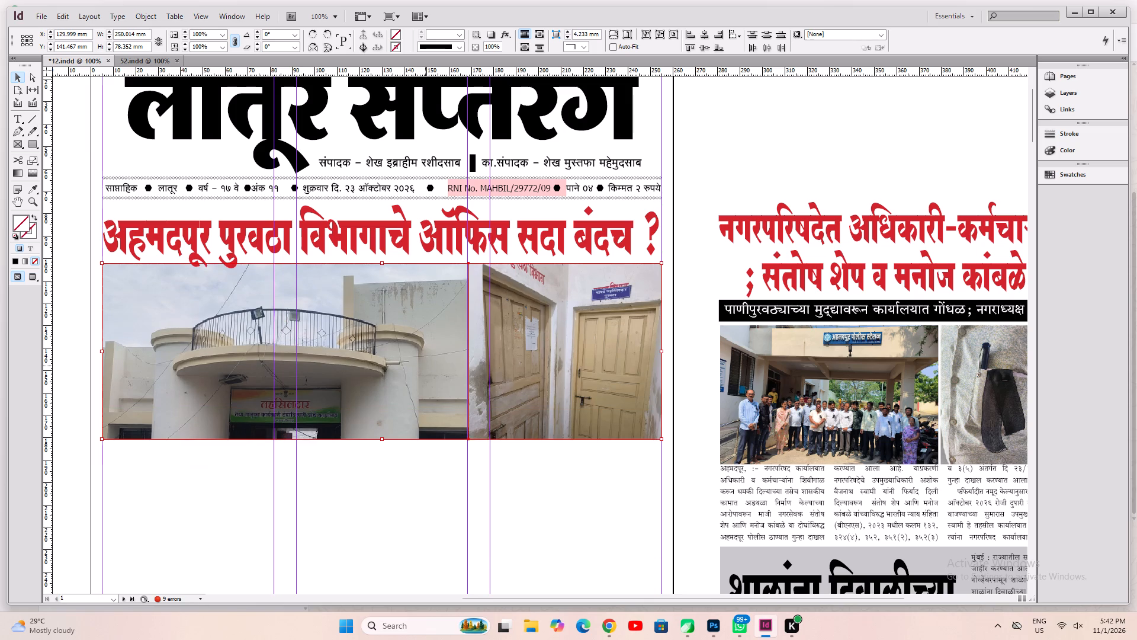
{"action": "key", "text": "shift+Down"}
{"action": "key", "text": "shift+Up"}
Save the 12.indd document.
{"action": "key", "text": "ctrl+s"}
{"action": "key", "text": "ctrl+s"}
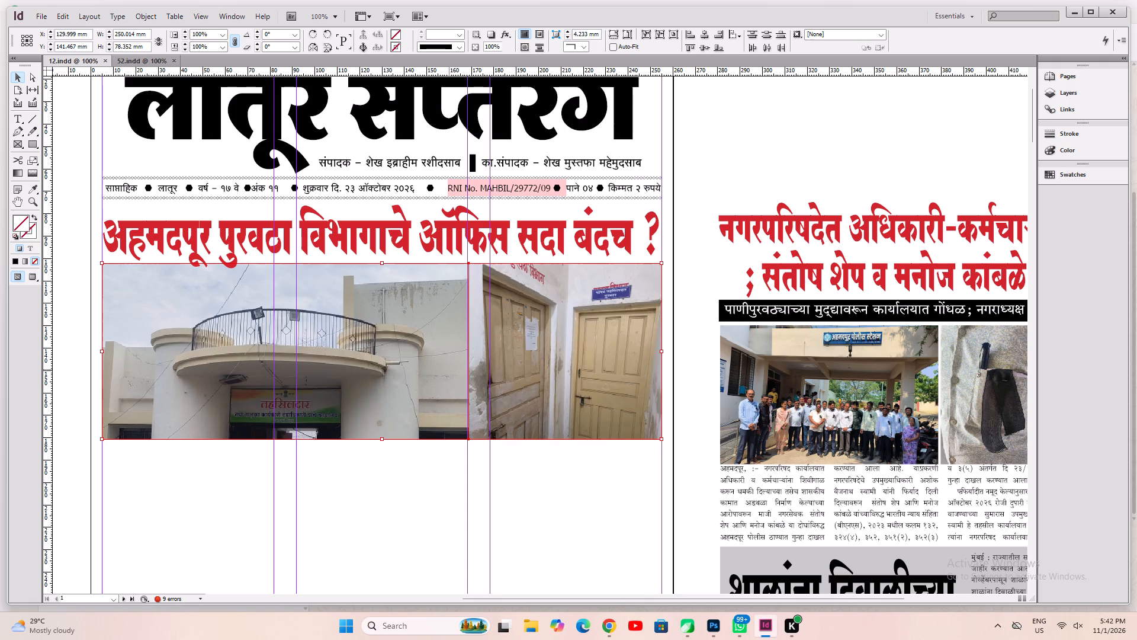
{"action": "key", "text": "ctrl+0"}
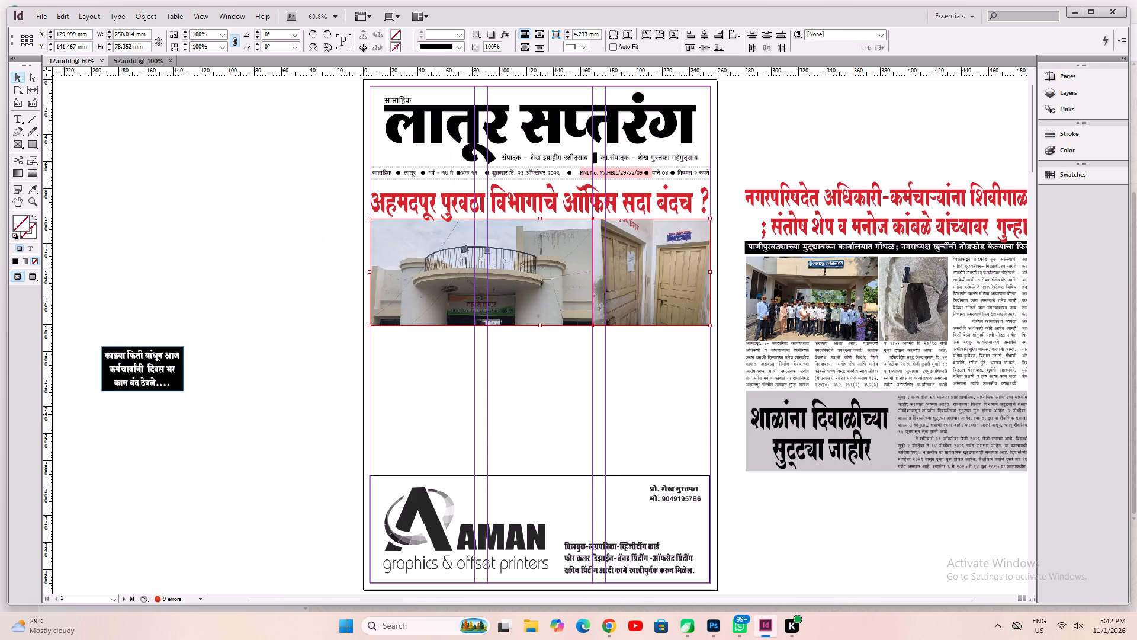
{"action": "key", "text": "ctrl+s"}
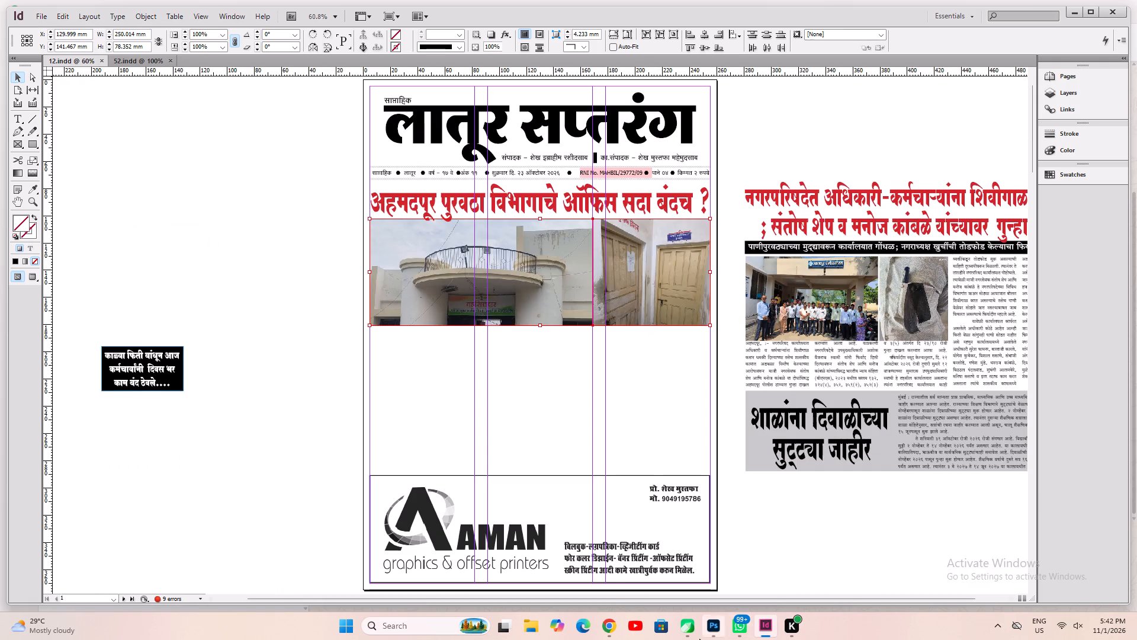
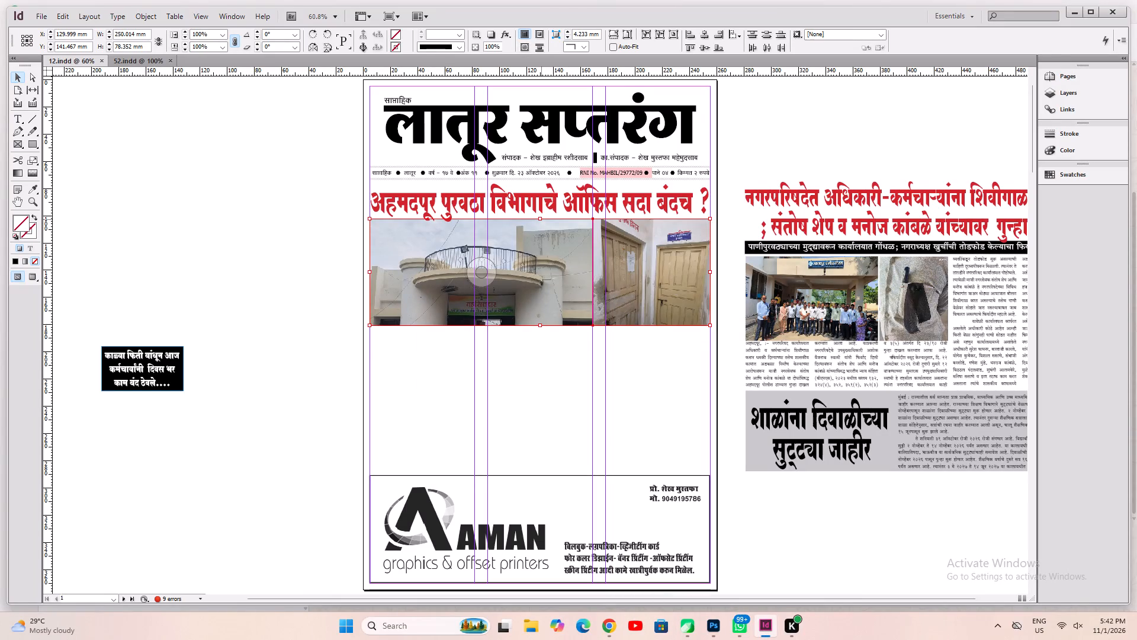
Crop the top of the two-photo group to a height of about 73 mm and move it back up against the red headline.
{"action": "left_click_drag", "start_coordinate": [541, 219], "coordinate": [539, 226]}
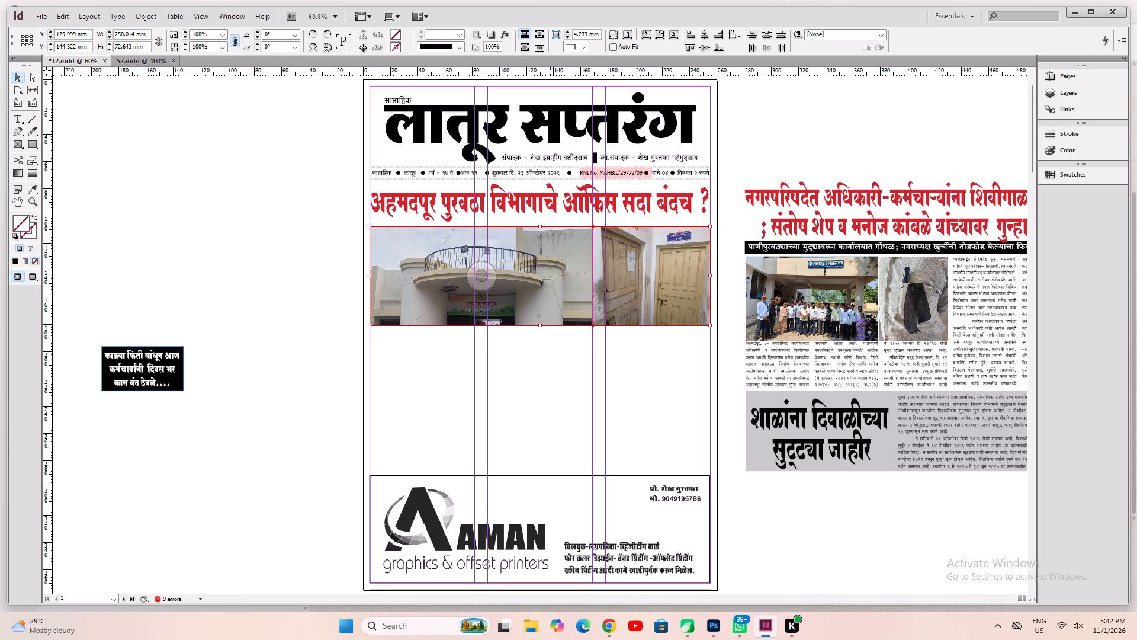
{"action": "left_click_drag", "start_coordinate": [550, 306], "coordinate": [551, 299], "text": "shift"}
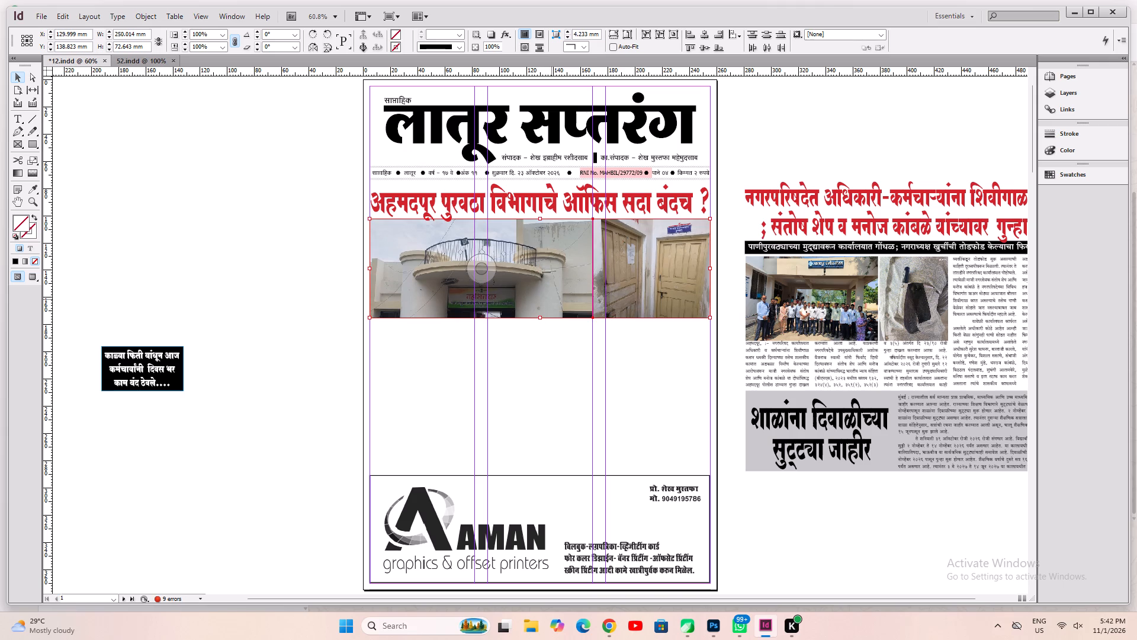
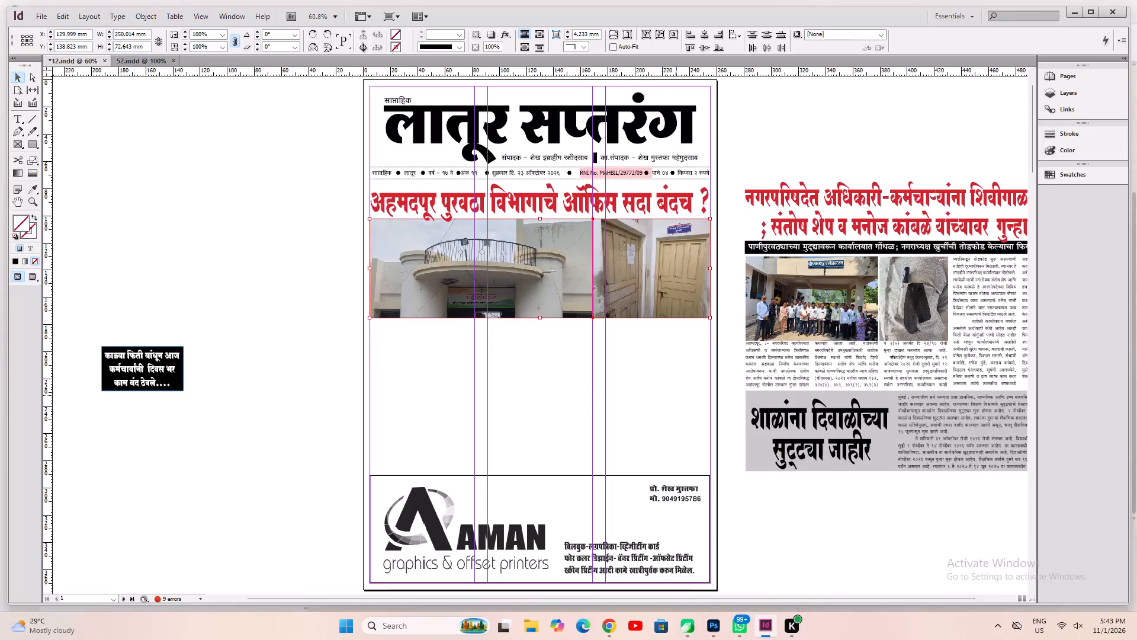
Save the issue 12 document.
{"action": "key", "text": "ctrl+s"}
In the 52.indd document, copy the entire body text of the lead story beneath the two photos.
{"action": "left_click", "coordinate": [144, 66]}
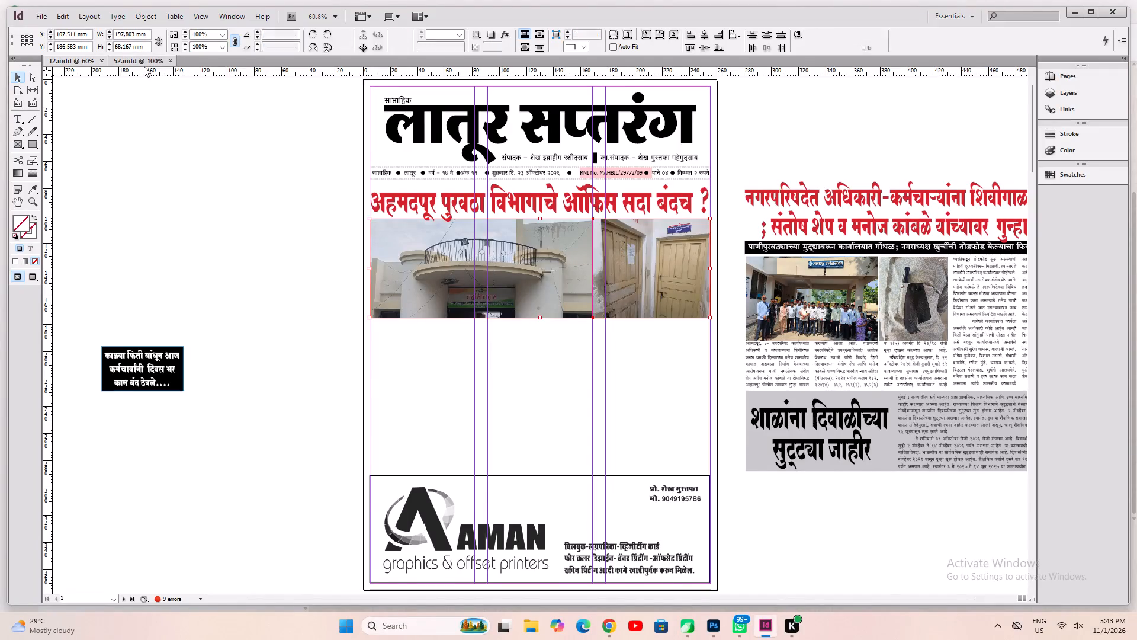
{"action": "left_click", "coordinate": [130, 234]}
{"action": "left_click", "coordinate": [307, 491]}
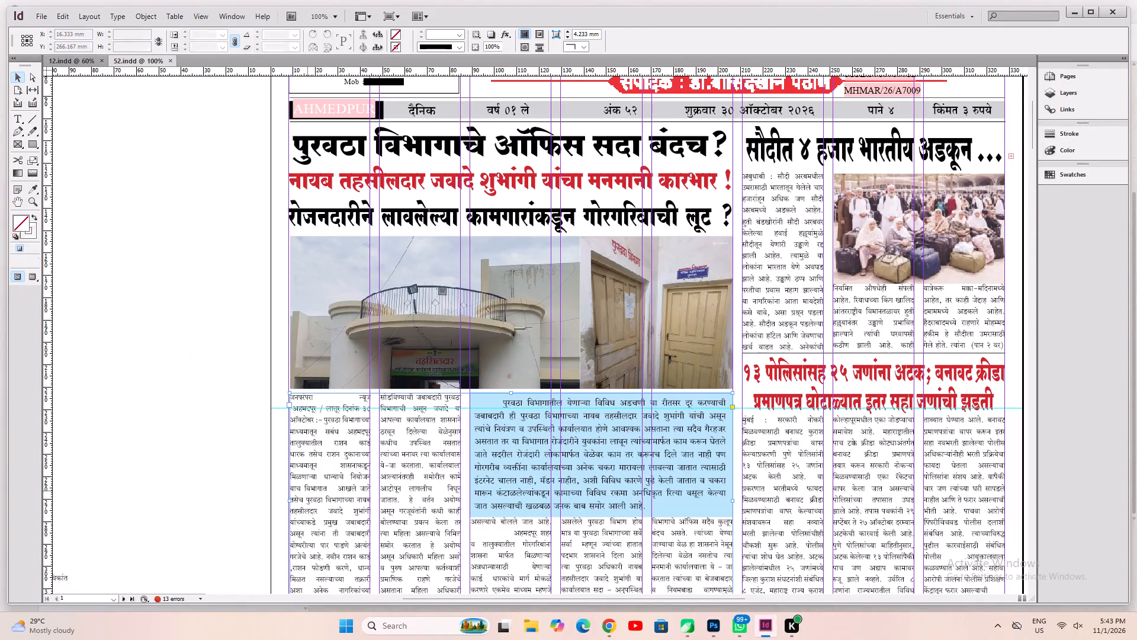
{"action": "key", "text": "ctrl+c"}
{"action": "left_click", "coordinate": [117, 437]}
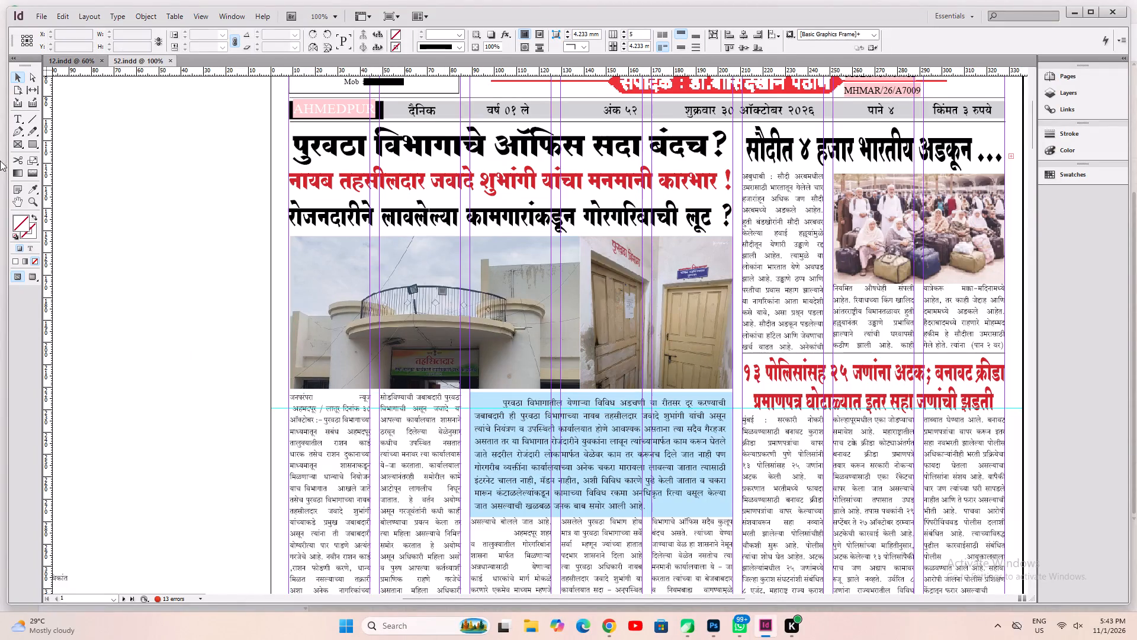
{"action": "left_click", "coordinate": [13, 119]}
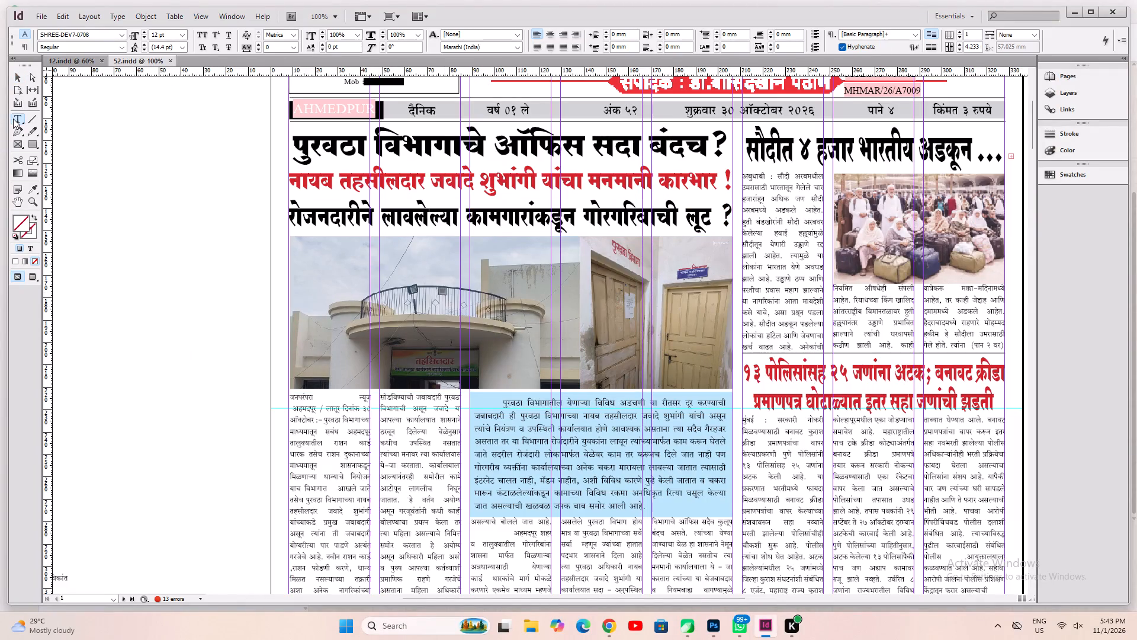
{"action": "left_click", "coordinate": [322, 457]}
{"action": "key", "text": "ctrl+a"}
{"action": "key", "text": "ctrl+c"}
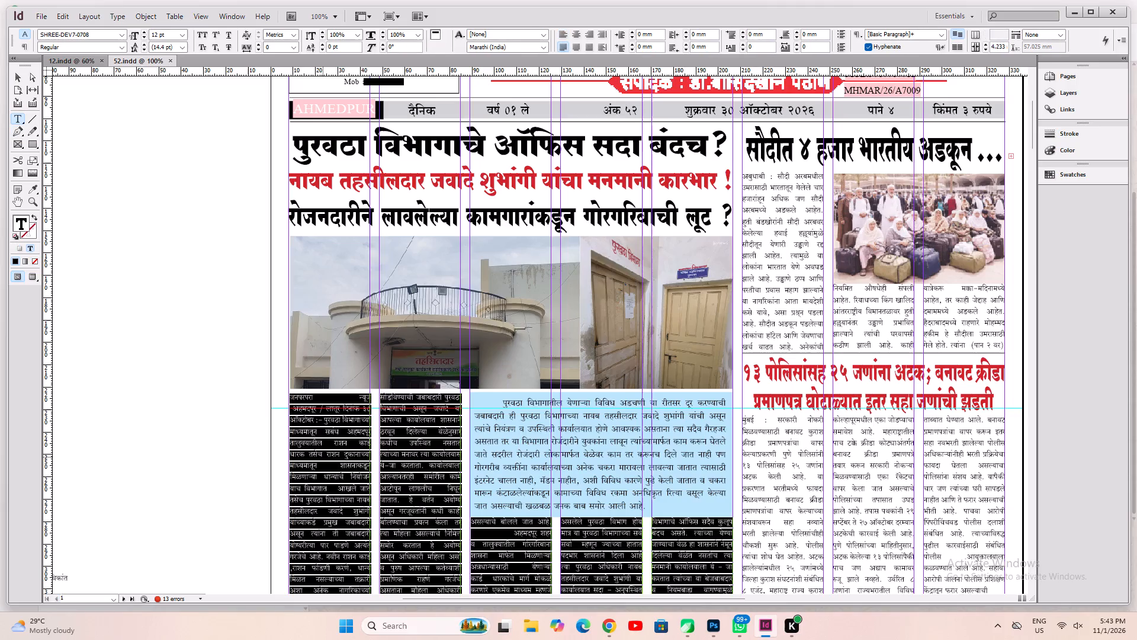
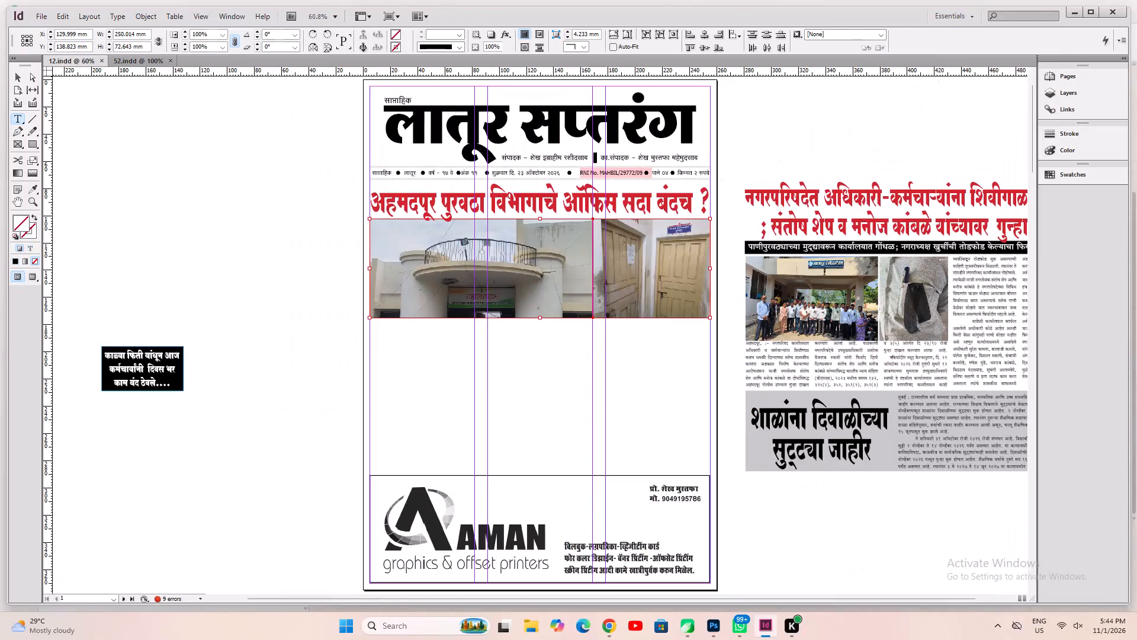
Draw a text frame about 116 mm wide on the pasteboard beside the front page and paste the copied lead story into it.
{"action": "left_click_drag", "start_coordinate": [157, 197], "coordinate": [171, 257]}
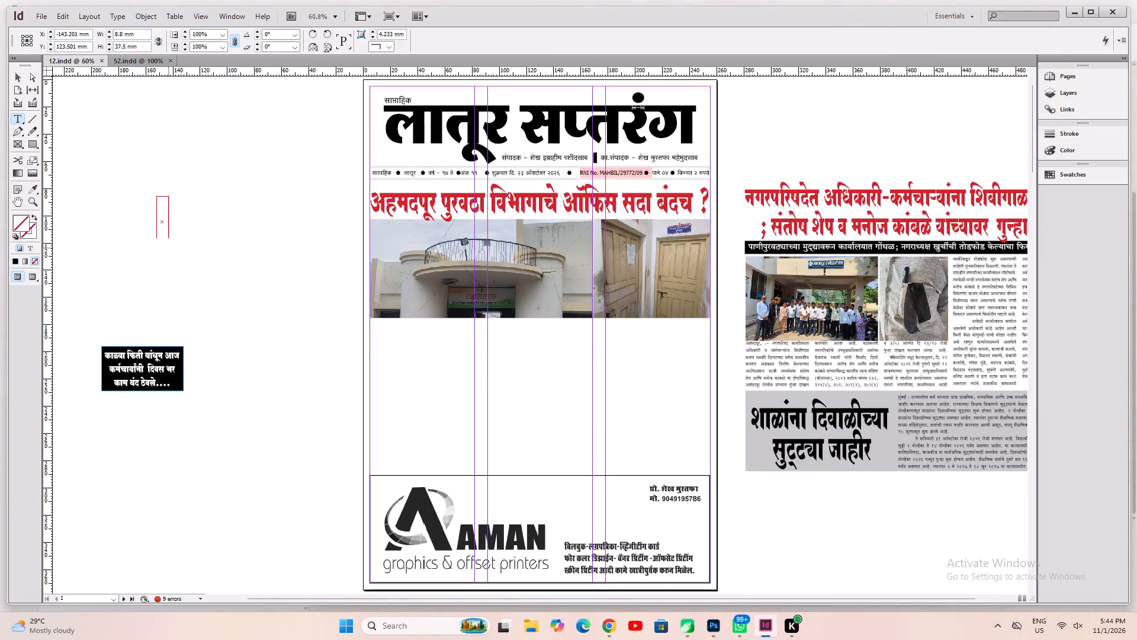
{"action": "left_click_drag", "start_coordinate": [171, 257], "coordinate": [314, 508]}
{"action": "key", "text": "ctrl+v"}
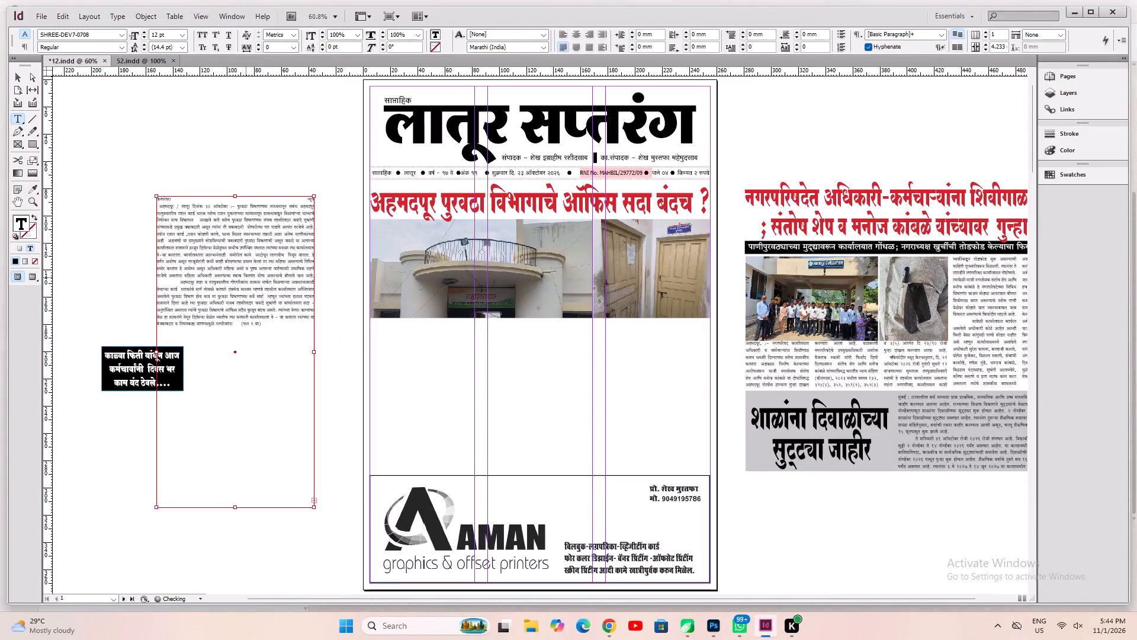
Delete the "(पान २ वर)" page-jump note and the extra spaces around it in the pasted story.
{"action": "key", "text": "ctrl+1"}
{"action": "left_click_drag", "start_coordinate": [157, 302], "coordinate": [280, 255], "text": "alt"}
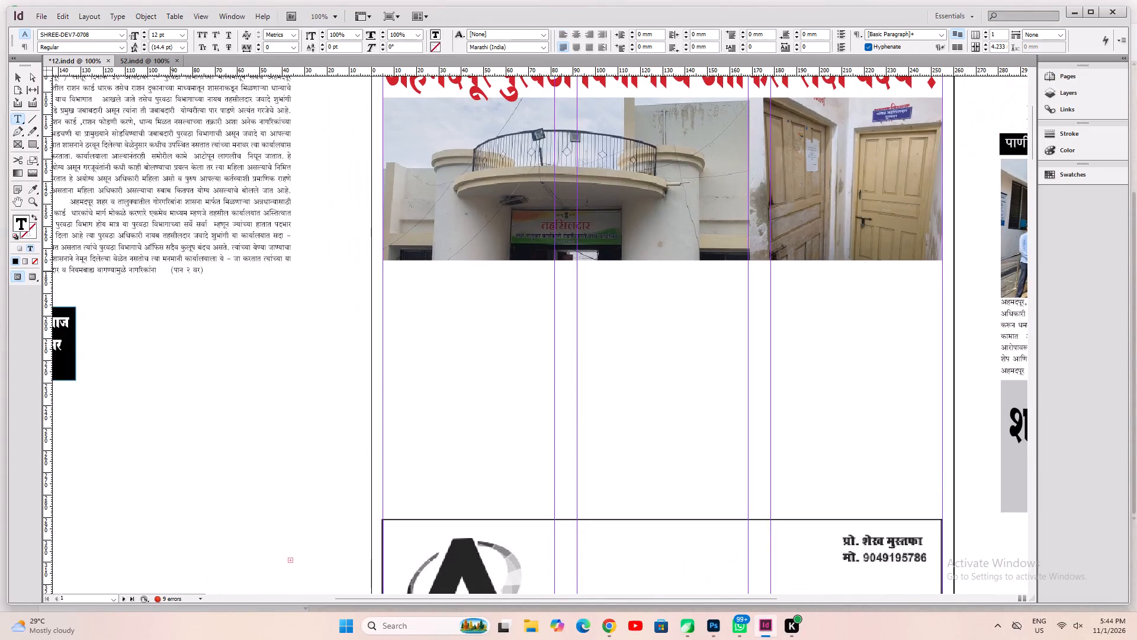
{"action": "left_click_drag", "start_coordinate": [171, 271], "coordinate": [220, 281]}
{"action": "key", "text": "Delete"}
{"action": "key", "text": "Delete"}
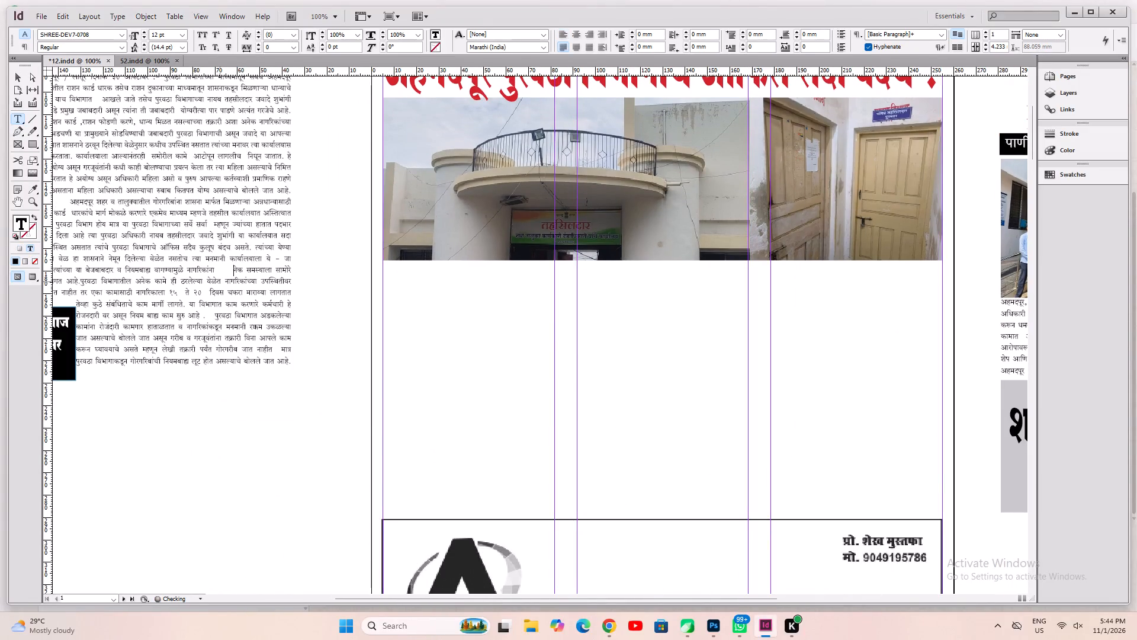
{"action": "key", "text": "ctrl+z"}
{"action": "key", "text": "BackSpace"}
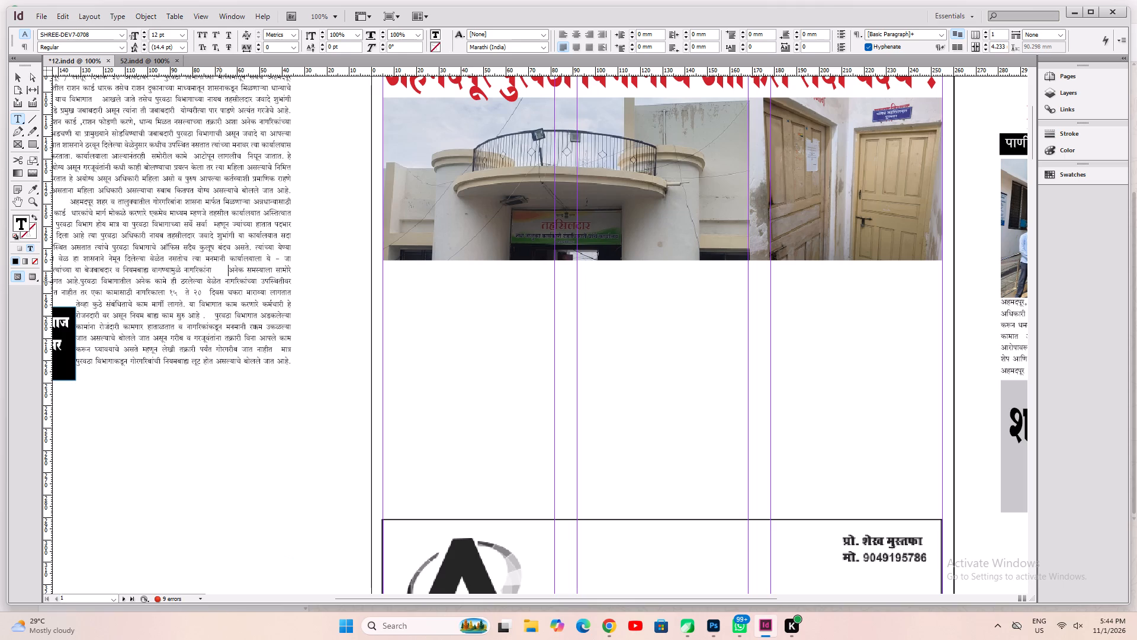
{"action": "key", "text": "Left"}
{"action": "key", "text": "Right"}
{"action": "key", "text": "BackSpace"}
{"action": "key", "text": "BackSpace"}
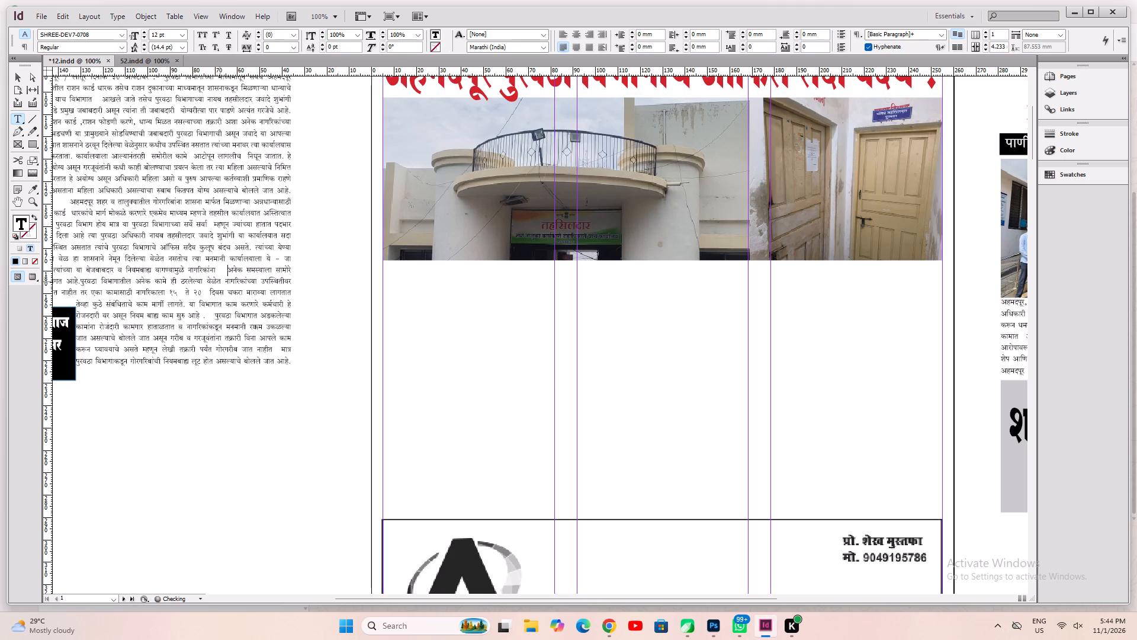
{"action": "key", "text": "BackSpace"}
{"action": "key", "text": "BackSpace"}
Fit the pasted story's text frame to its content.
{"action": "key", "text": "ctrl+a"}
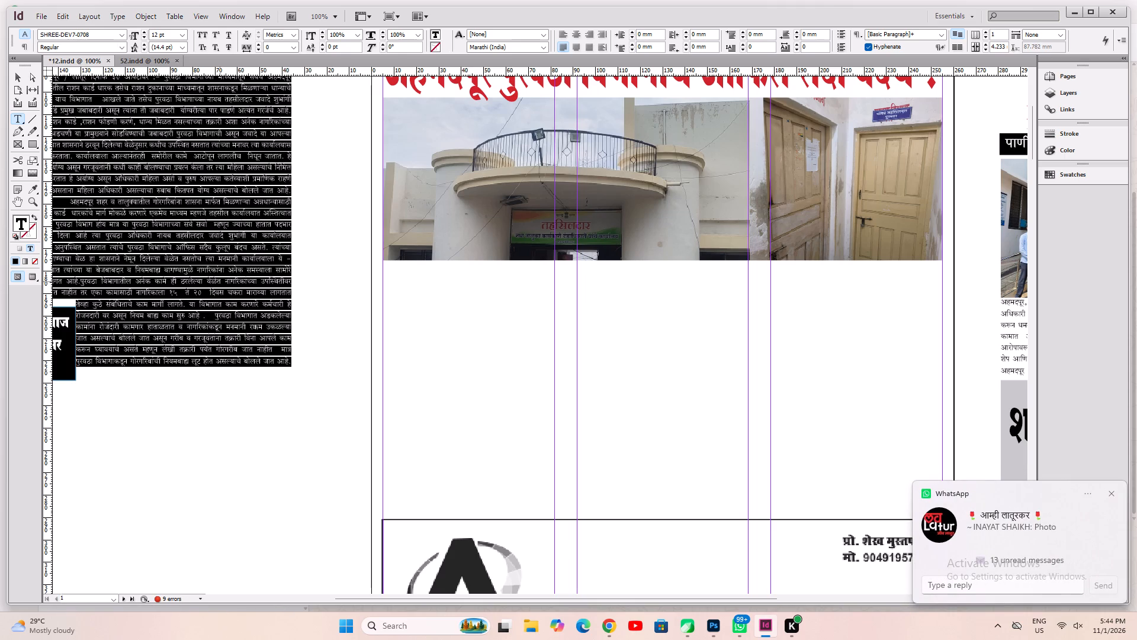
{"action": "key", "text": "ctrl+0"}
{"action": "key", "text": "ctrl+1"}
{"action": "key", "text": "ctrl+alt+c"}
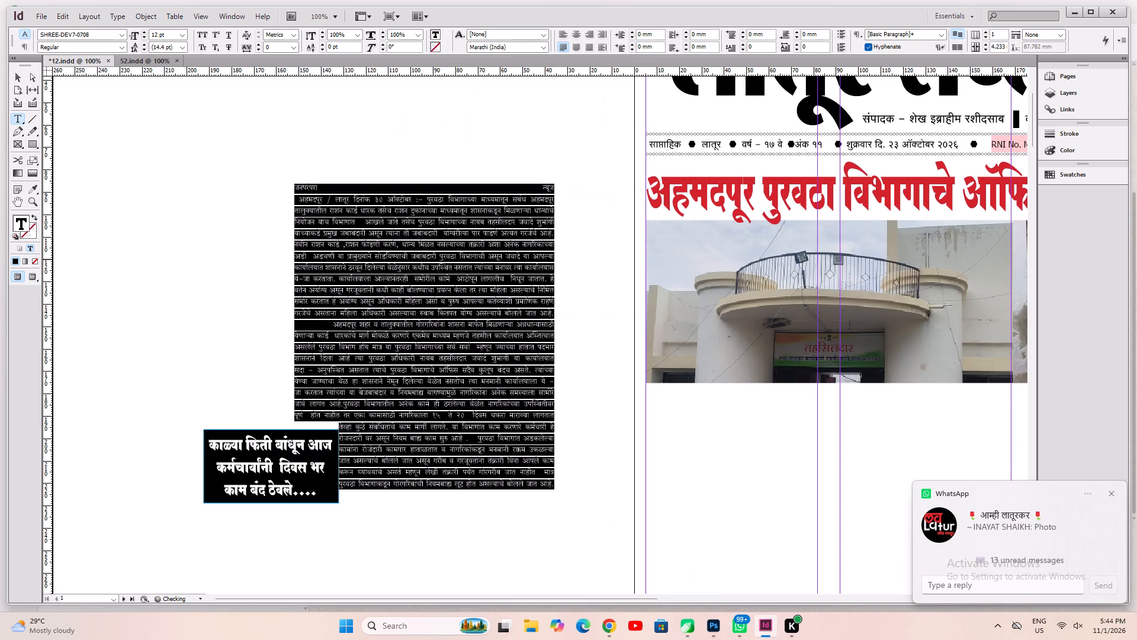
{"action": "left_click", "coordinate": [417, 236]}
{"action": "key", "text": "ctrl+a"}
Delete the "जनपरंपरा न्यूज" credit line at the start of the story.
{"action": "left_click", "coordinate": [387, 184]}
{"action": "key", "text": "ctrl+2"}
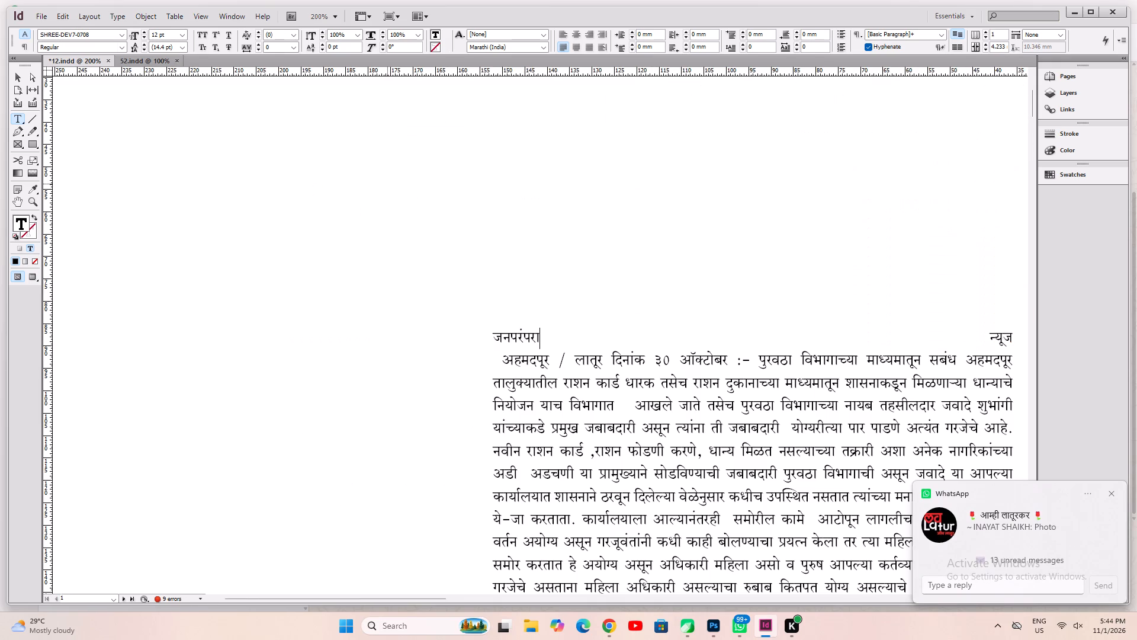
{"action": "key", "text": "Down"}
{"action": "key", "text": "Left"}
{"action": "key", "text": "Left"}
{"action": "key", "text": "Left"}
{"action": "key", "text": "Left"}
{"action": "key", "text": "Left"}
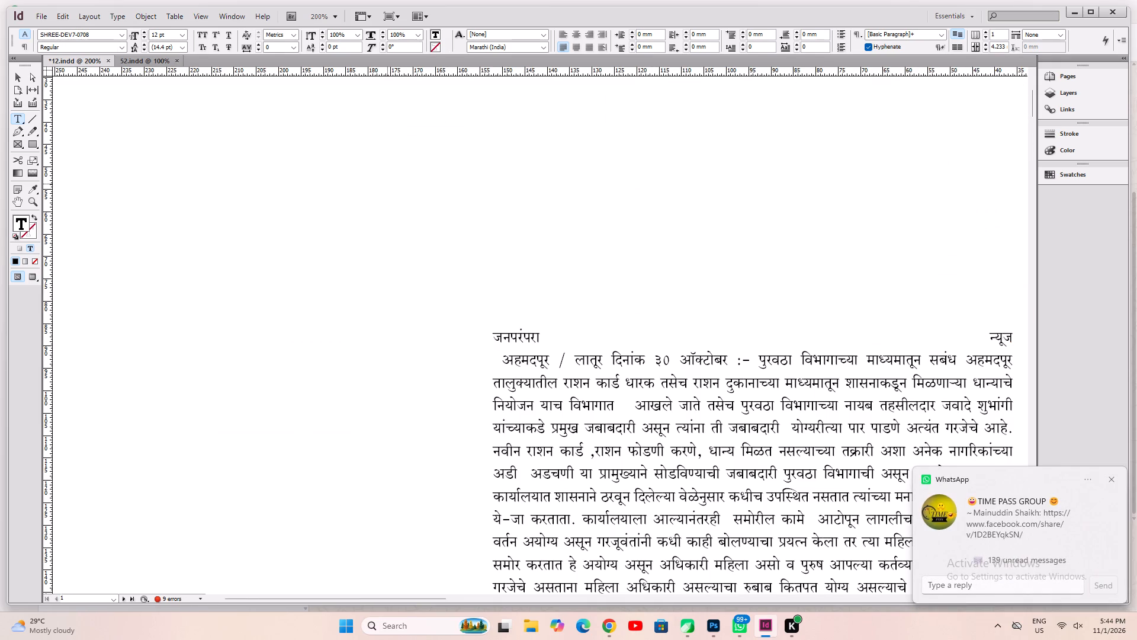
{"action": "key", "text": "Left"}
{"action": "key", "text": "Left"}
{"action": "key", "text": "Left"}
{"action": "key", "text": "Left"}
{"action": "key", "text": "Left"}
{"action": "left_click_drag", "start_coordinate": [494, 363], "coordinate": [449, 229]}
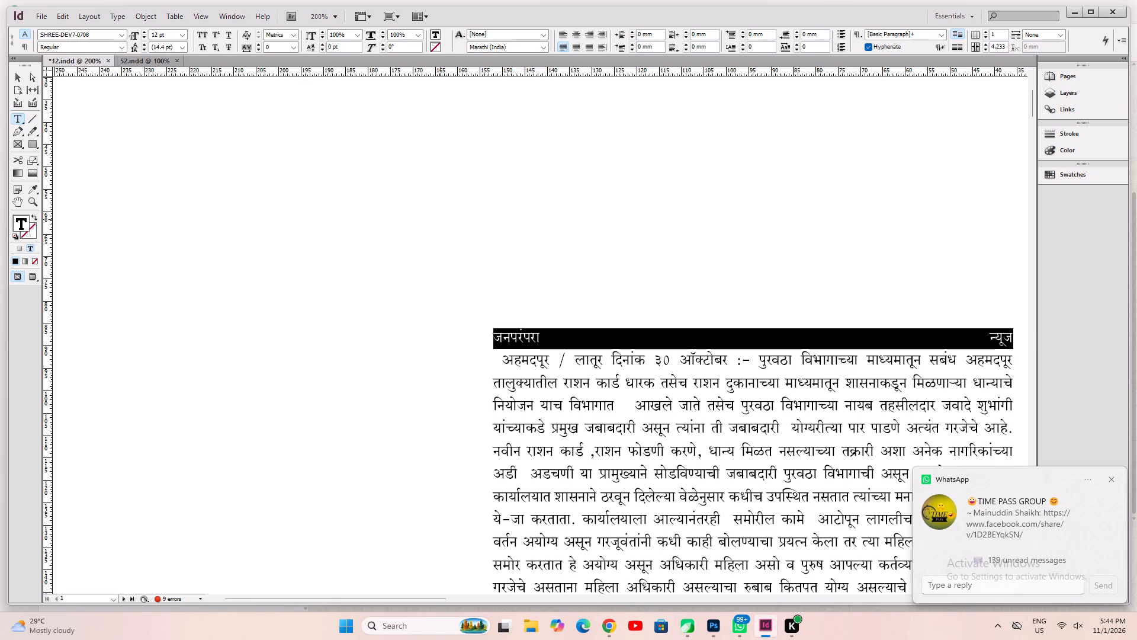
{"action": "key", "text": "BackSpace"}
Remove the blank space before "अहमदपूर" at the start of the story's first line.
{"action": "key", "text": "Left"}
{"action": "key", "text": "Down"}
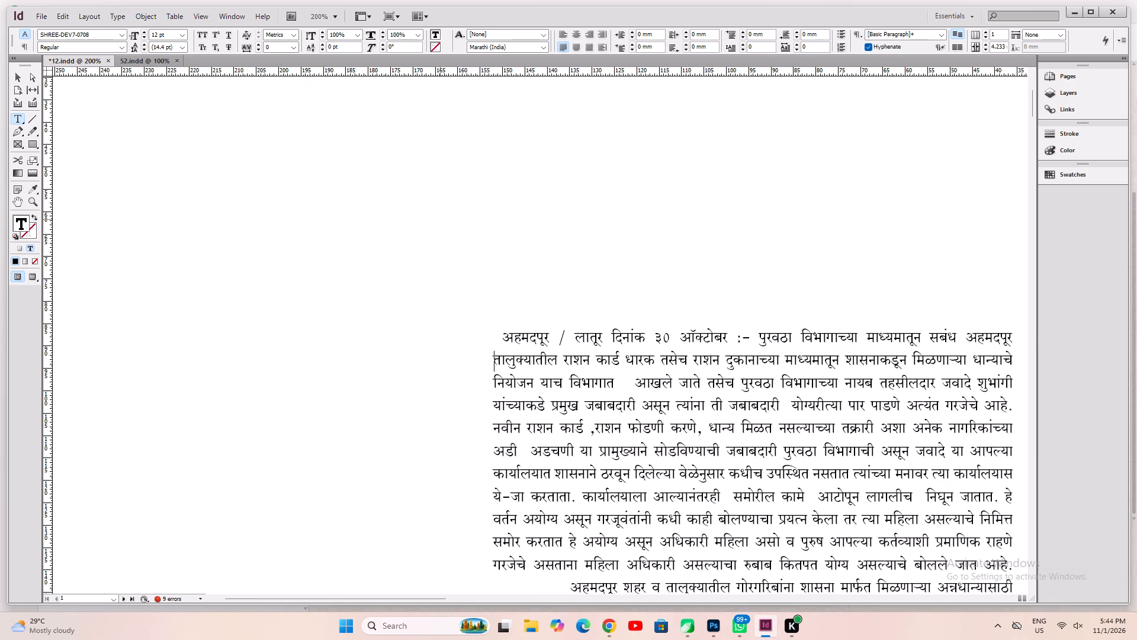
{"action": "key", "text": "Up"}
{"action": "key", "text": "Right"}
{"action": "key", "text": "shift+Up"}
{"action": "key", "text": "shift+Up"}
{"action": "key", "text": "shift+Up"}
{"action": "key", "text": "shift+Up"}
{"action": "key", "text": "shift+Up"}
{"action": "key", "text": "shift+Up"}
{"action": "key", "text": "shift+Up"}
{"action": "key", "text": "shift+Up"}
{"action": "key", "text": "shift+Up"}
{"action": "key", "text": "shift+Up"}
{"action": "key", "text": "shift+Up"}
{"action": "key", "text": "shift+Up"}
{"action": "key", "text": "BackSpace"}
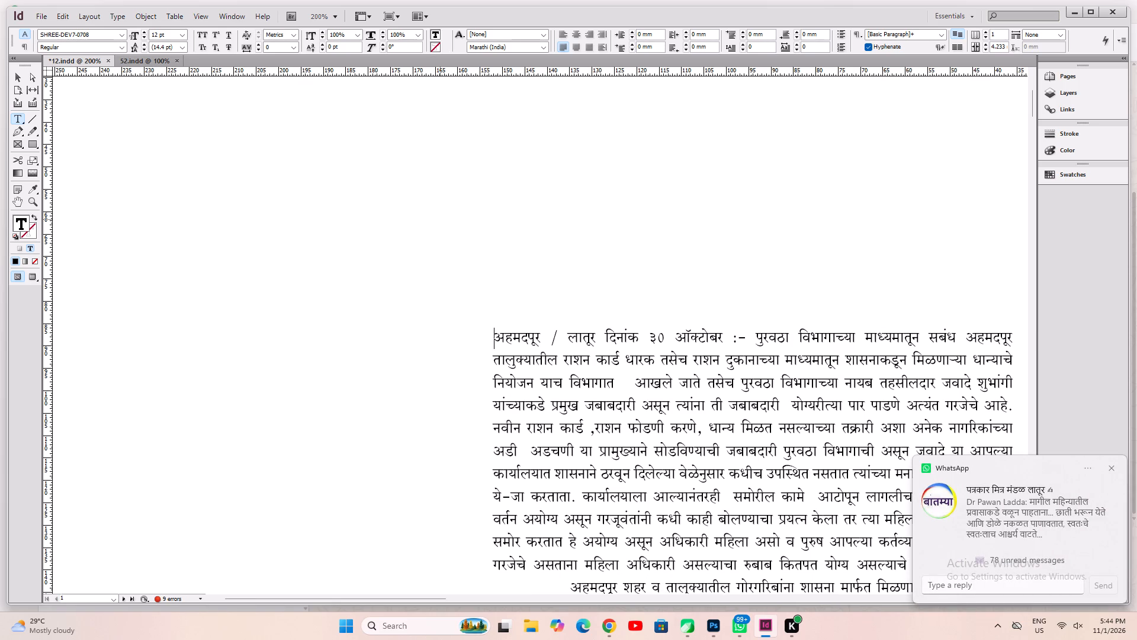
Save the issue 12 document.
{"action": "key", "text": "ctrl+s"}
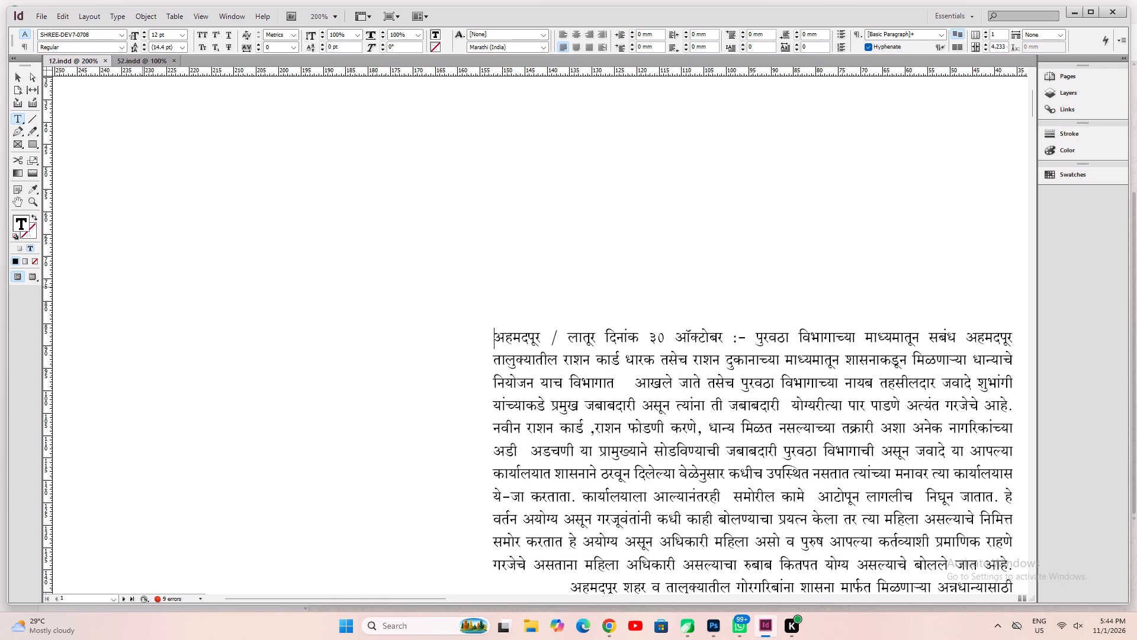
Fit the story's text frame to its content and move it onto the page below the photos, aligned with the page's left margin.
{"action": "key", "text": "ctrl+0"}
{"action": "key", "text": "ctrl+a"}
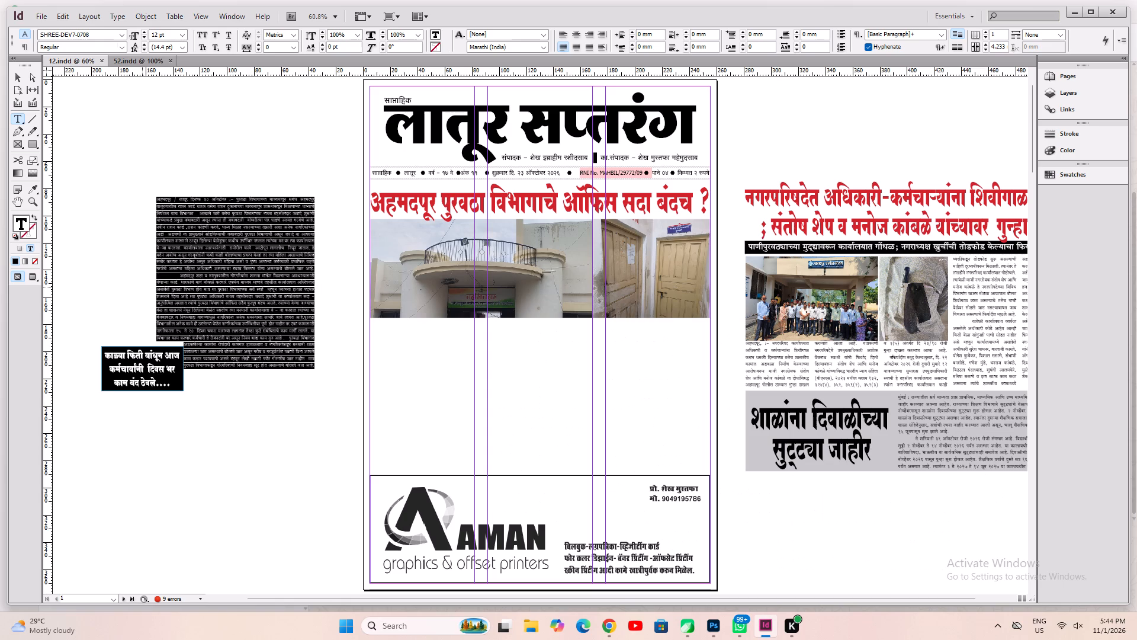
{"action": "key", "text": "ctrl+alt+c"}
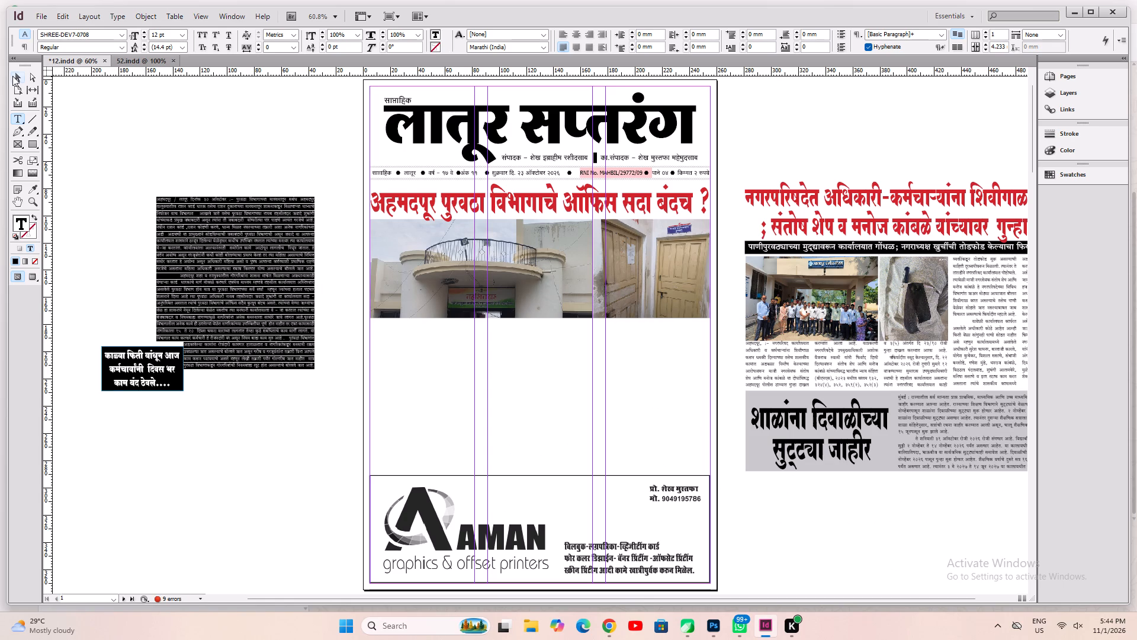
{"action": "left_click", "coordinate": [12, 76]}
{"action": "left_click_drag", "start_coordinate": [210, 251], "coordinate": [432, 375]}
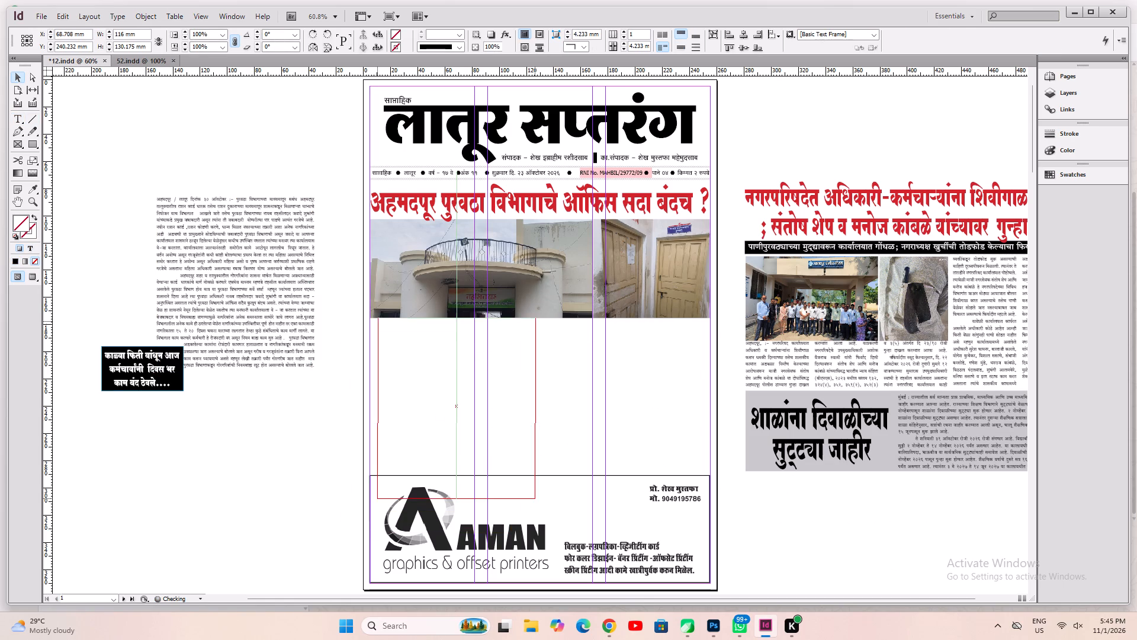
{"action": "left_click_drag", "start_coordinate": [432, 375], "coordinate": [423, 381]}
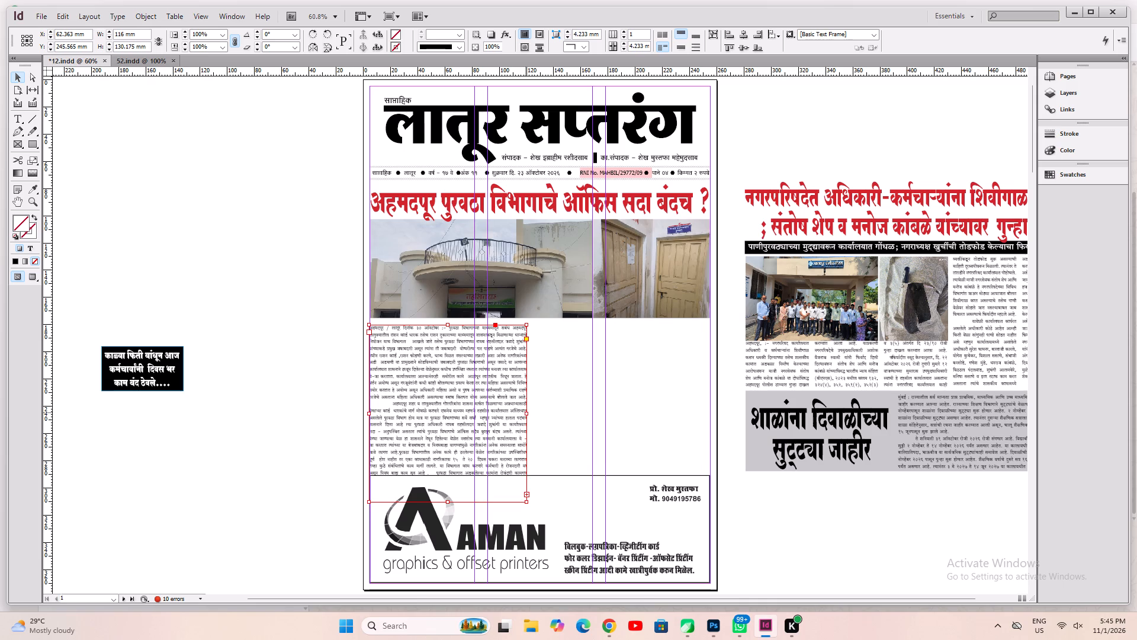
Widen the story's text frame to about 250.6 mm, spanning both photos, and fit its height to the text.
{"action": "left_click_drag", "start_coordinate": [525, 412], "coordinate": [712, 452]}
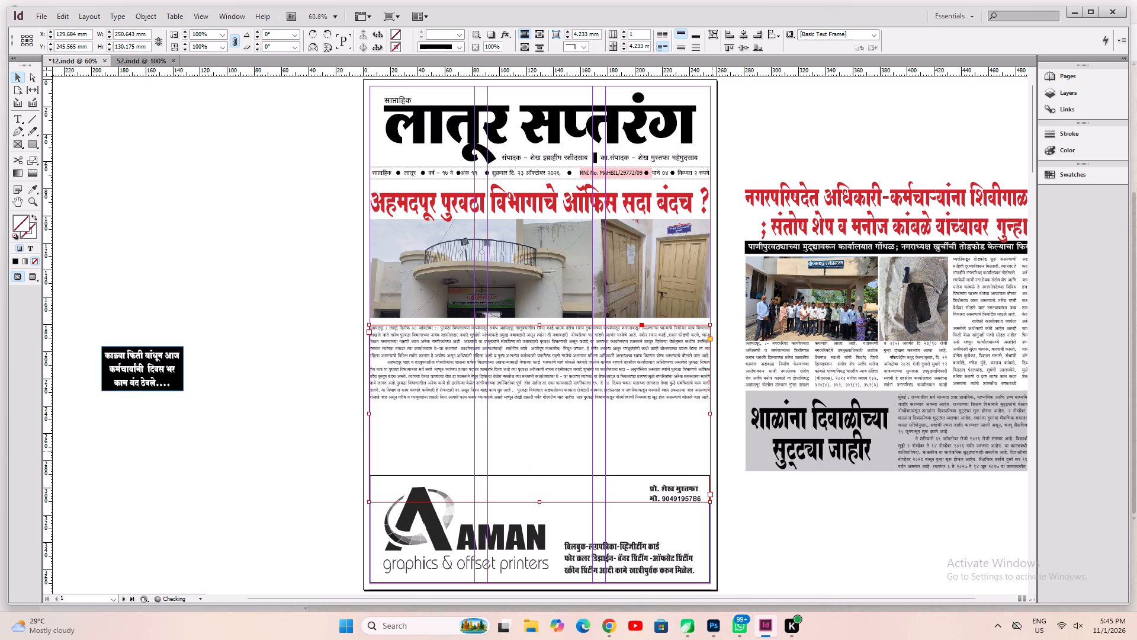
{"action": "key", "text": "ctrl+alt+c"}
Move the story's text frame up about 4 mm so it sits directly beneath the photos.
{"action": "key", "text": "ctrl+1"}
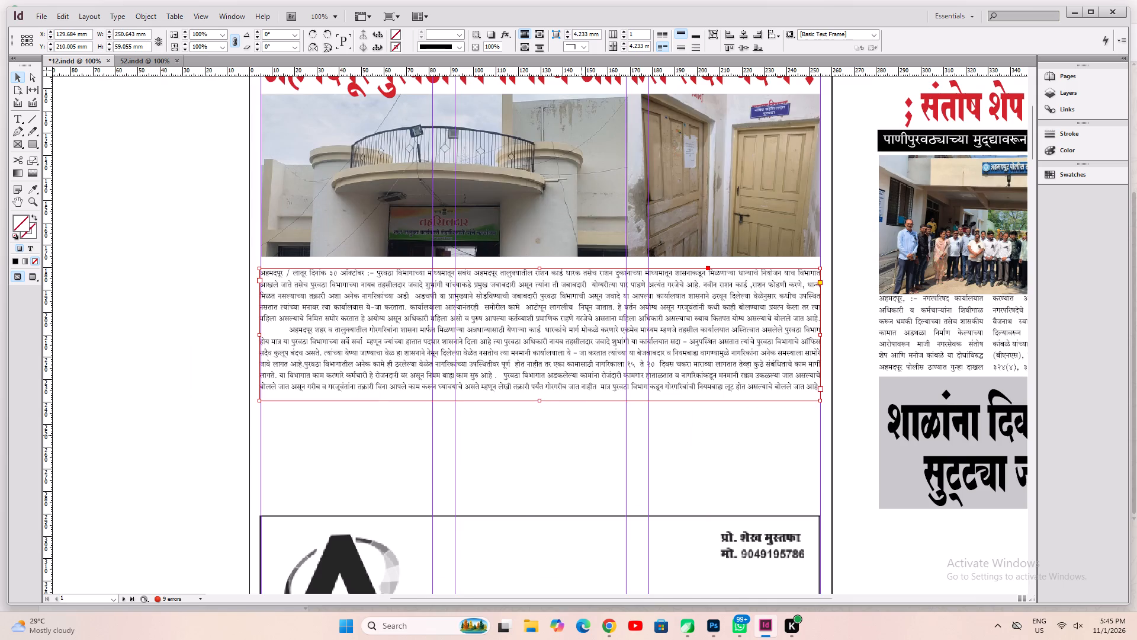
{"action": "left_click_drag", "start_coordinate": [504, 354], "coordinate": [504, 345], "text": "shift"}
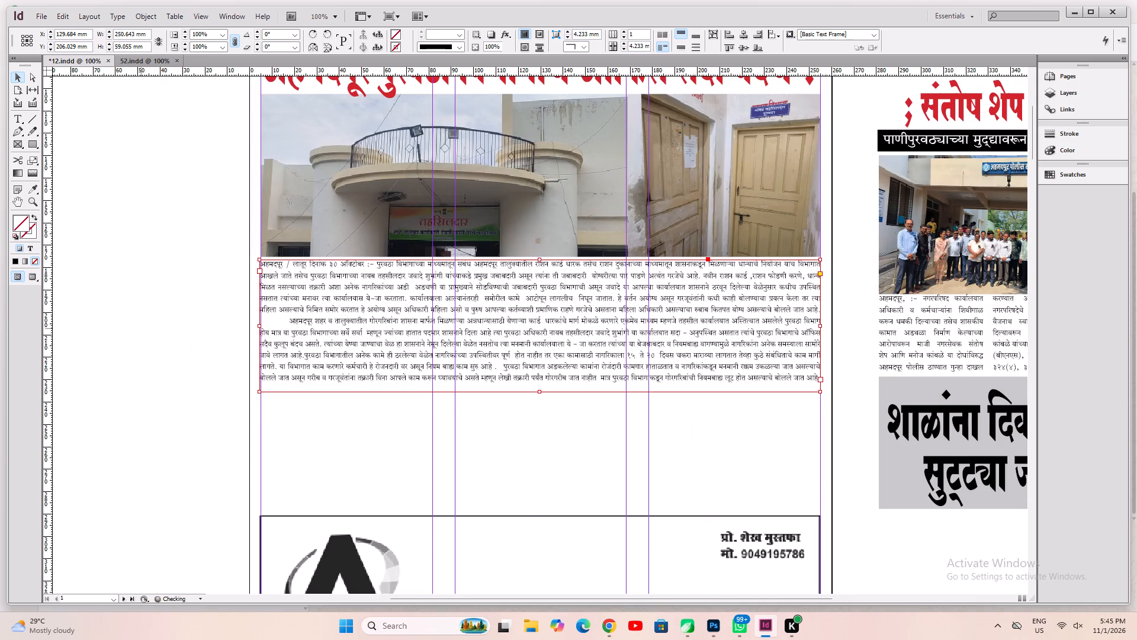
{"action": "left_click", "coordinate": [259, 325]}
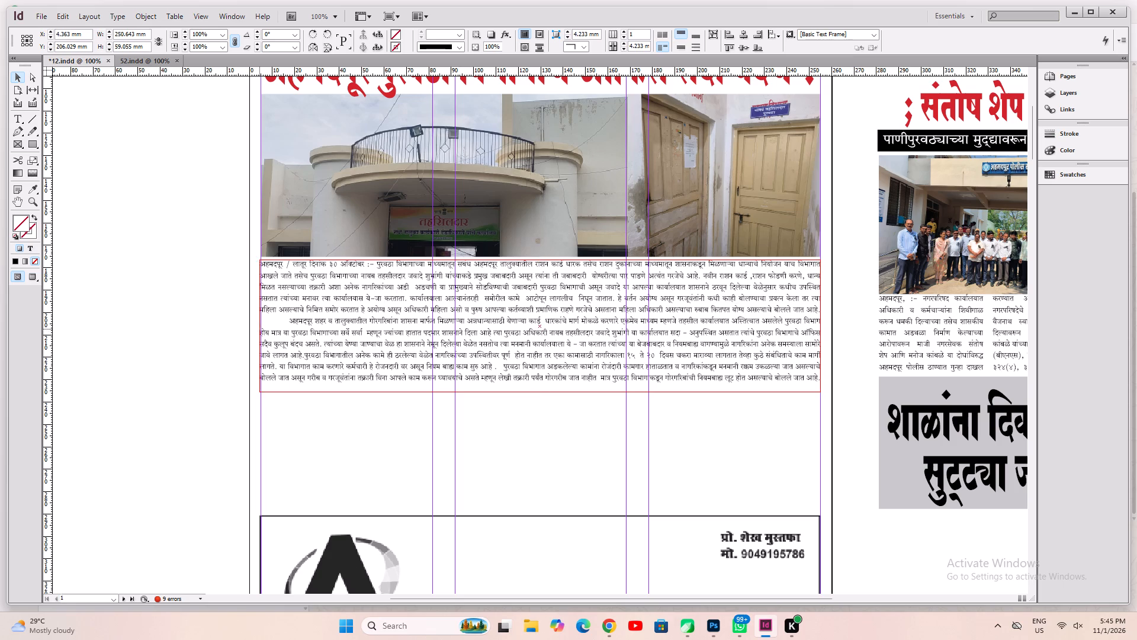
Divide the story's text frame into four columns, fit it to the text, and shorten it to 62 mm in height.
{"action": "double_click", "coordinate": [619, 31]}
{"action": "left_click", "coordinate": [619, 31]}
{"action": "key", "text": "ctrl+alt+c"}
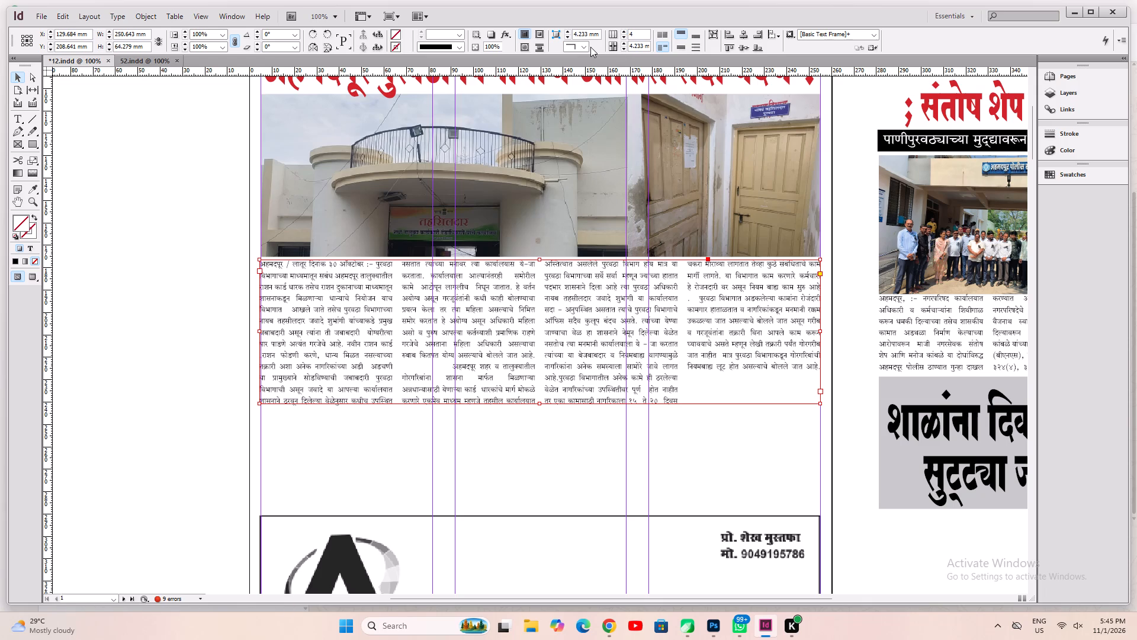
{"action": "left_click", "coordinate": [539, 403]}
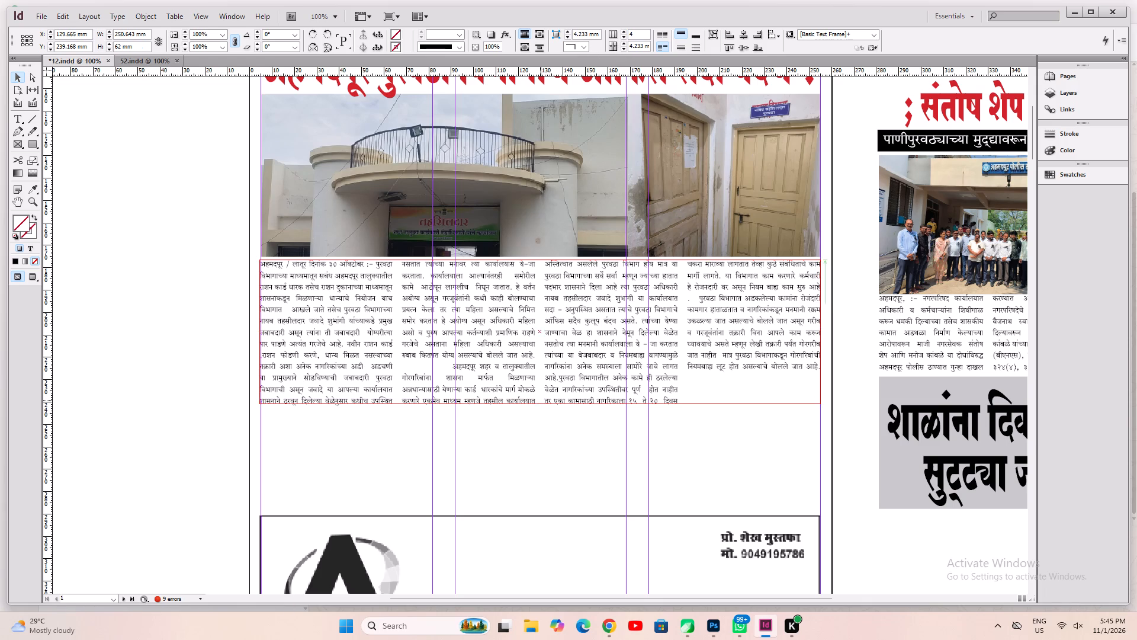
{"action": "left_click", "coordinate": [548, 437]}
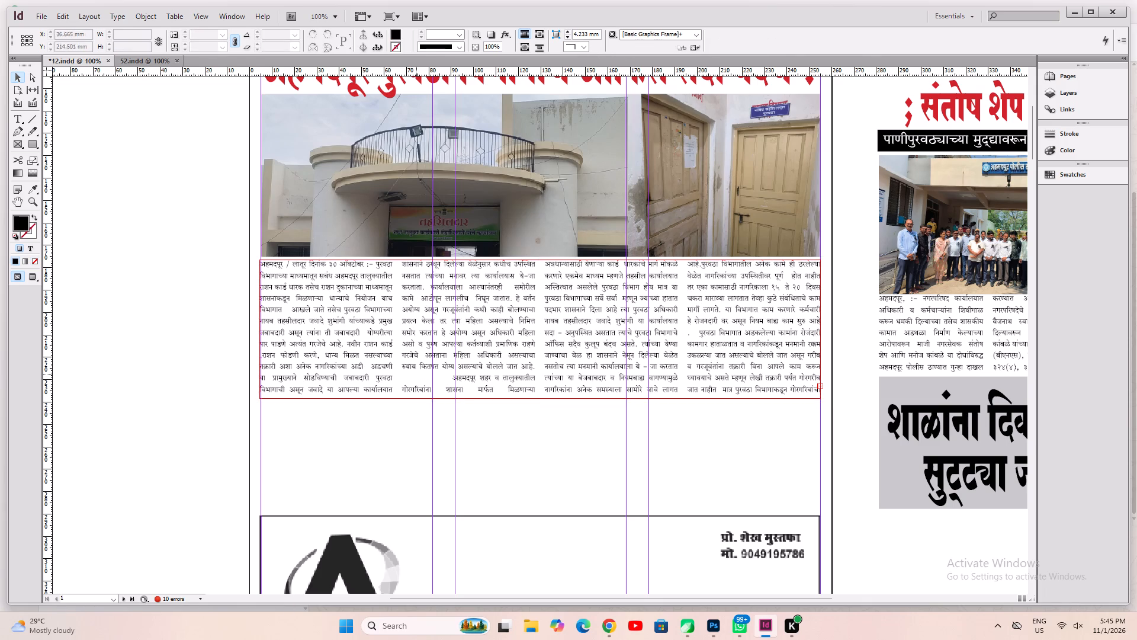
Divide the story's text frame into five columns and fit its height to the text.
{"action": "left_click", "coordinate": [416, 375]}
{"action": "left_click", "coordinate": [625, 31]}
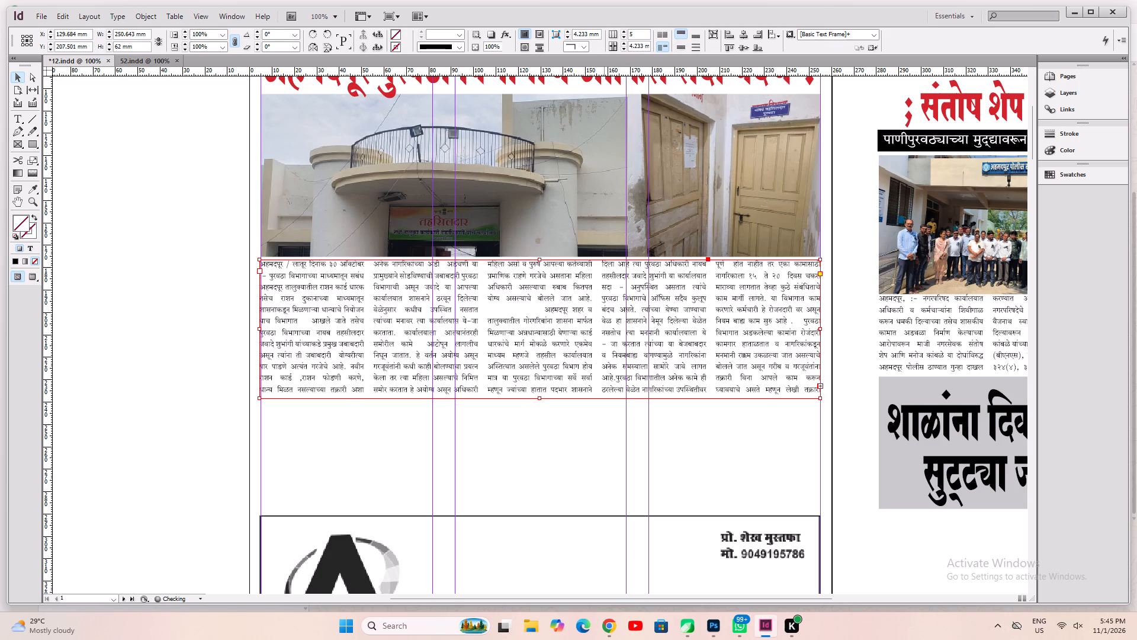
{"action": "key", "text": "ctrl+alt+c"}
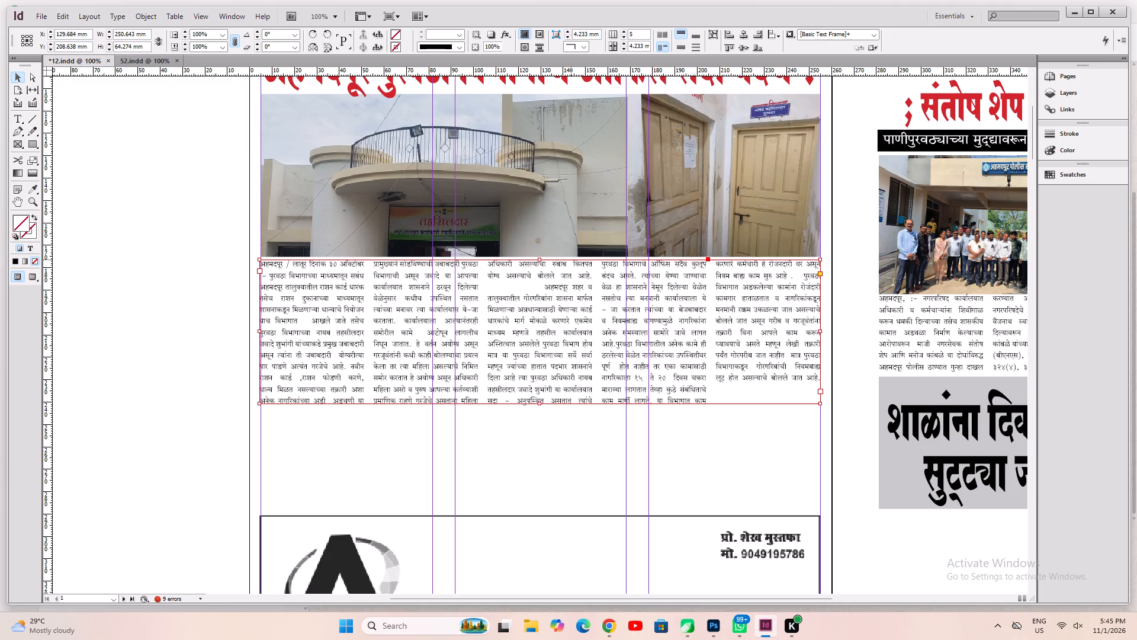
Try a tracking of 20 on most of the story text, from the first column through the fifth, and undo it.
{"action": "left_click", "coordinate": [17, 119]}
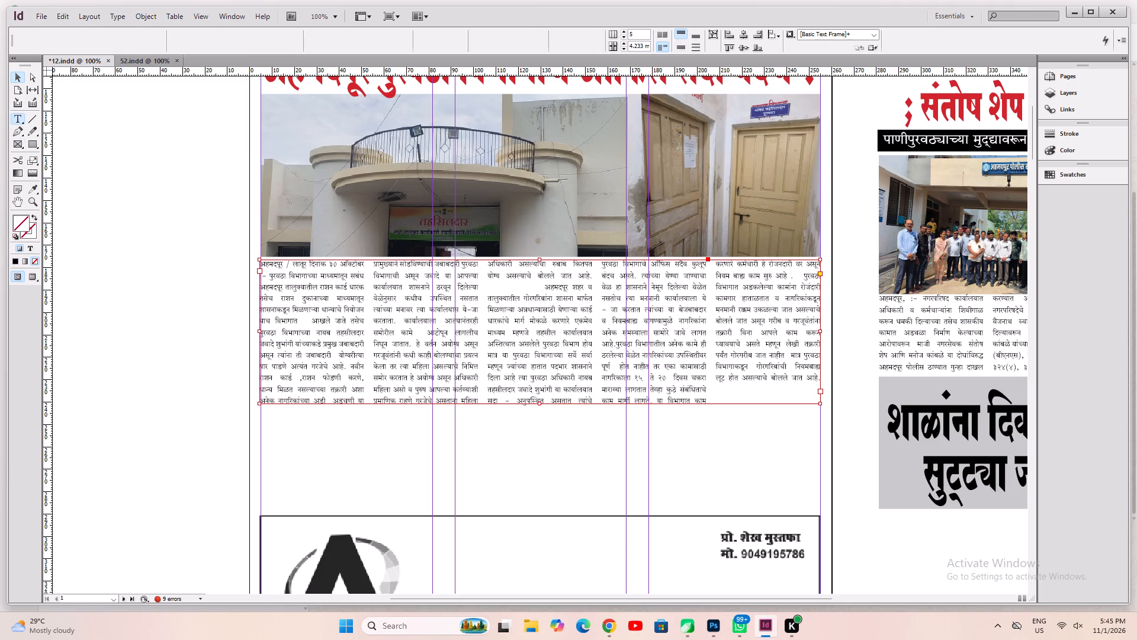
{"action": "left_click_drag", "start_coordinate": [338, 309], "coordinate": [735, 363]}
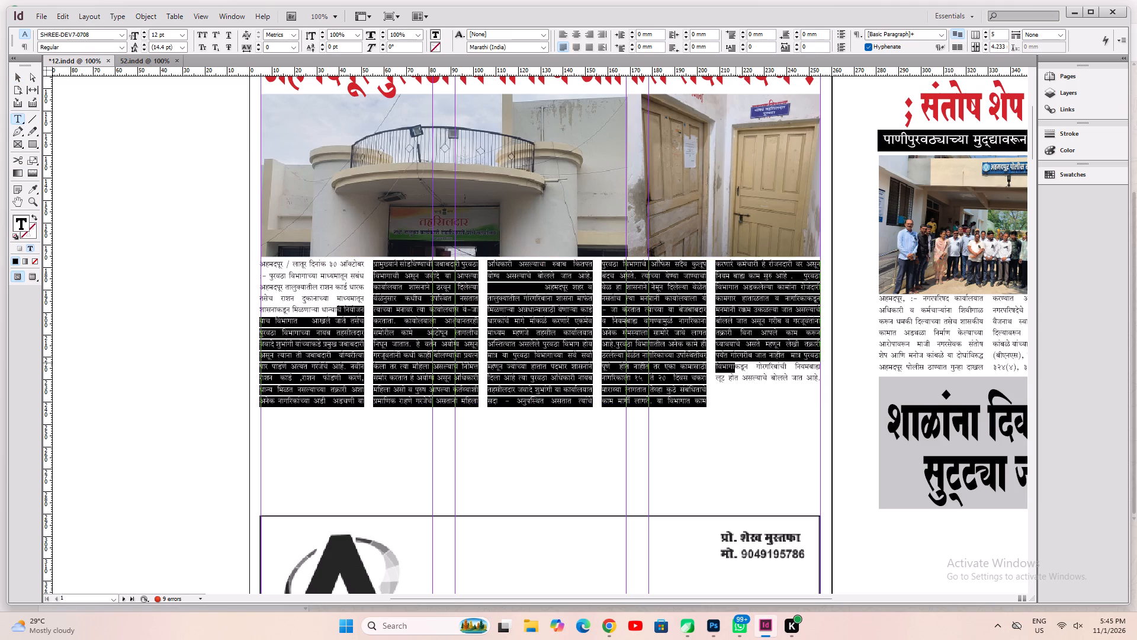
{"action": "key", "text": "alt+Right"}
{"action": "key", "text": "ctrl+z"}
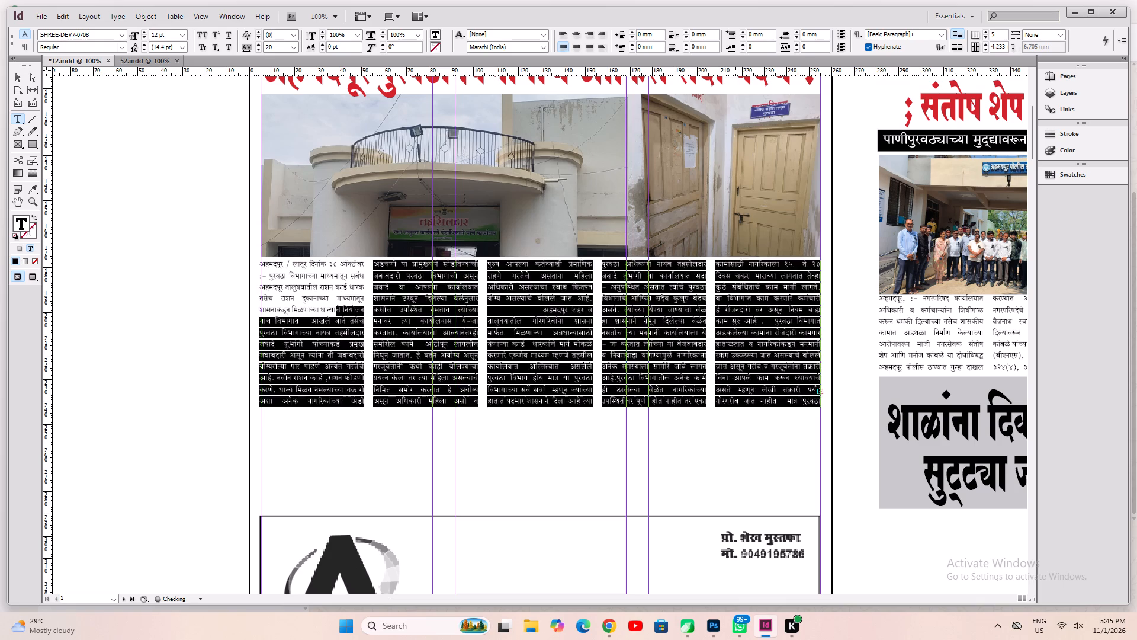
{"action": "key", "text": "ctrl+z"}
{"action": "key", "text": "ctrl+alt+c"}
Set the tracking to 20 for the passage running from the lower fourth column into the fifth column.
{"action": "left_click", "coordinate": [572, 367]}
{"action": "left_click_drag", "start_coordinate": [621, 348], "coordinate": [795, 346]}
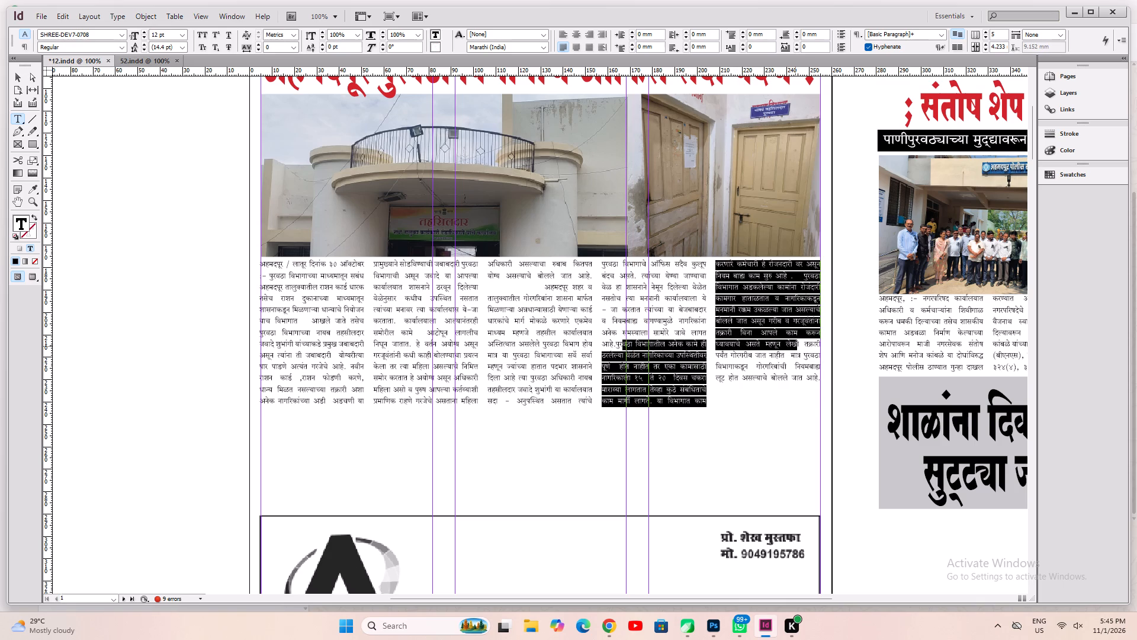
{"action": "key", "text": "alt+Right"}
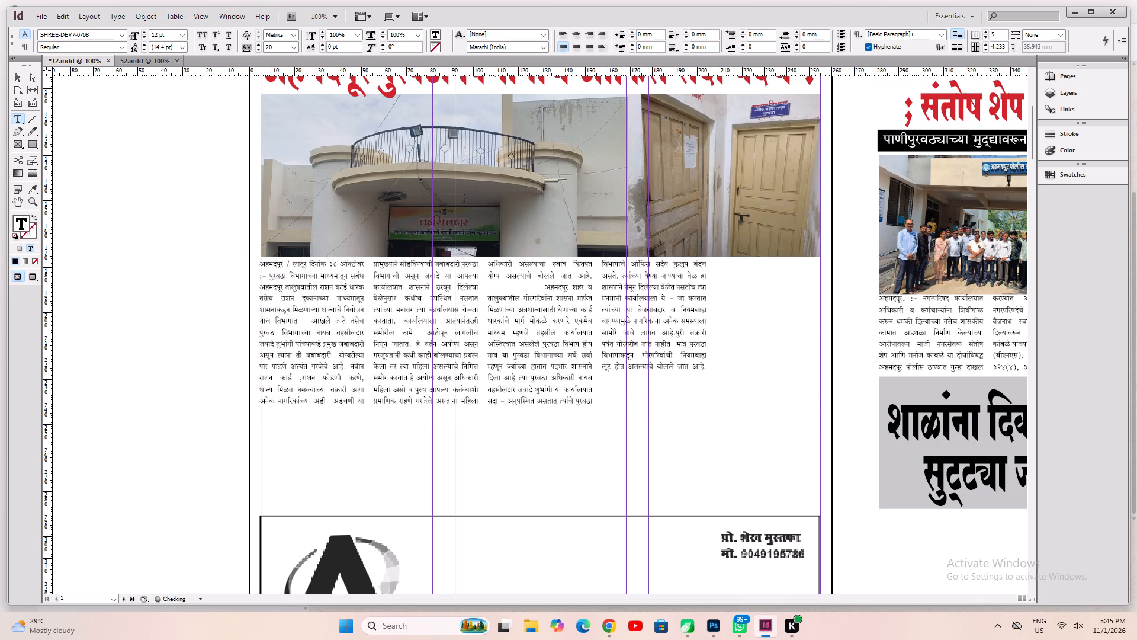
{"action": "key", "text": "ctrl+z"}
Set the tracking to 20 for the first column's text from "कार्ड धारक" to the column's end.
{"action": "left_click_drag", "start_coordinate": [333, 285], "coordinate": [355, 500]}
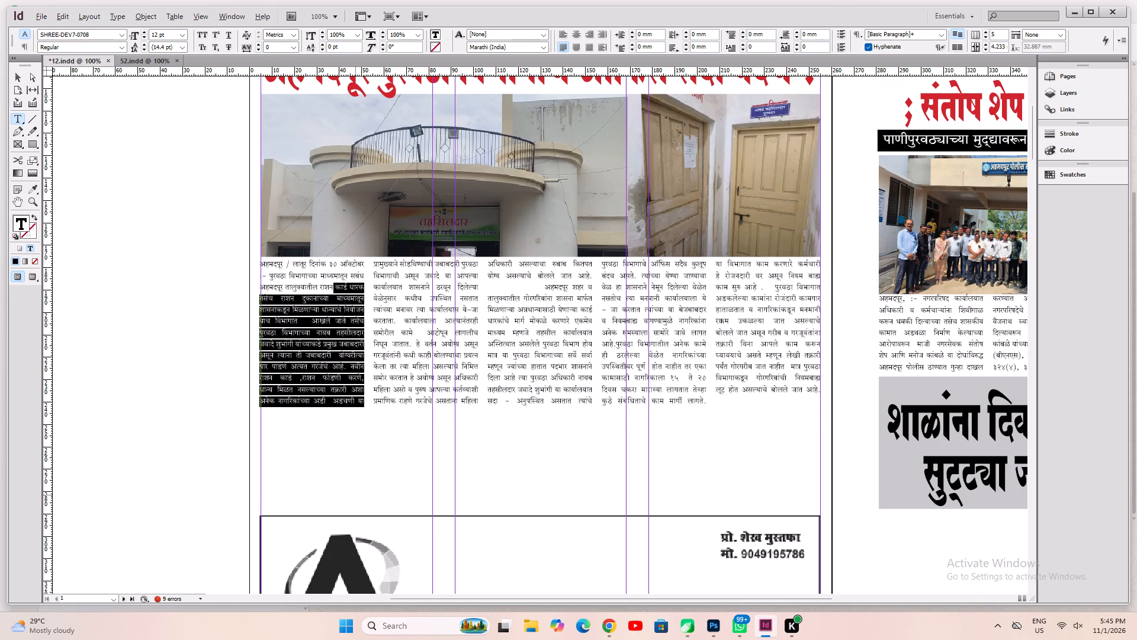
{"action": "key", "text": "alt+Right"}
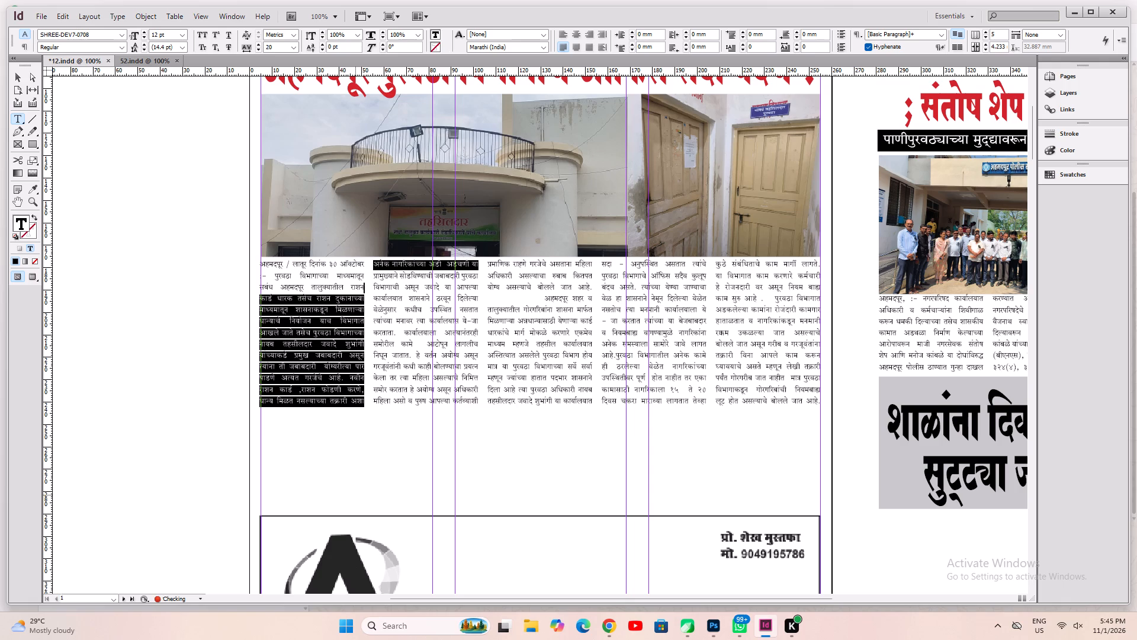
Undo the last edit to the selected lead-story text and save the document.
{"action": "key", "text": "ctrl+z"}
{"action": "key", "text": "ctrl+s"}
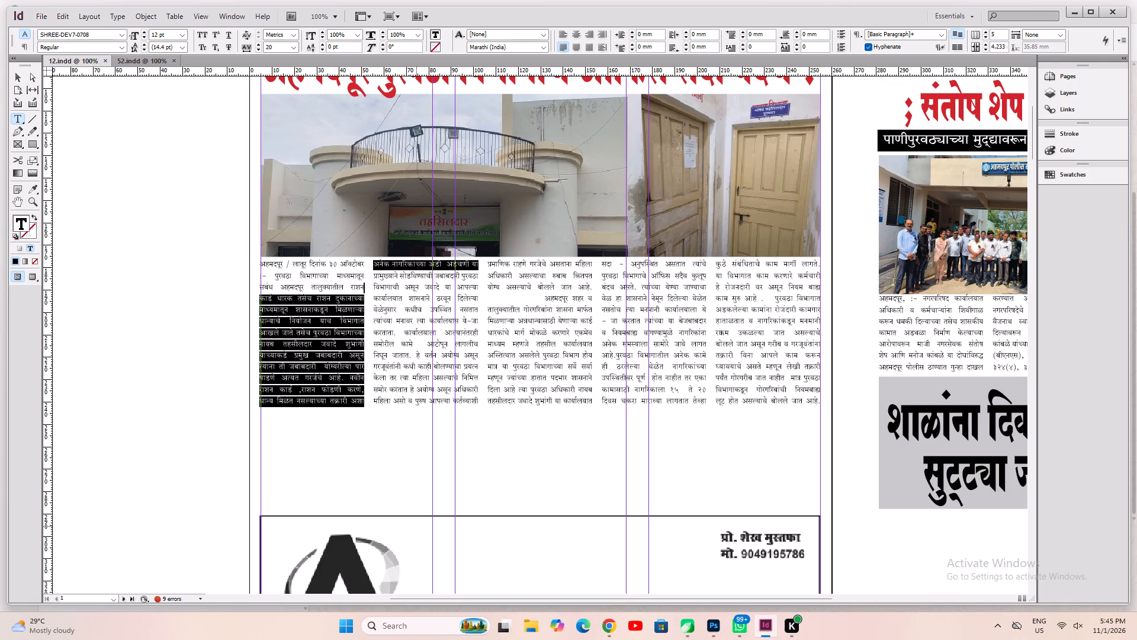
Crop the building photo from its top edge to 62 mm high and move it up under the headline.
{"action": "scroll", "coordinate": [413, 520], "scroll_direction": "down", "scroll_amount": 6}
{"action": "scroll", "coordinate": [413, 521], "scroll_direction": "up", "scroll_amount": 11}
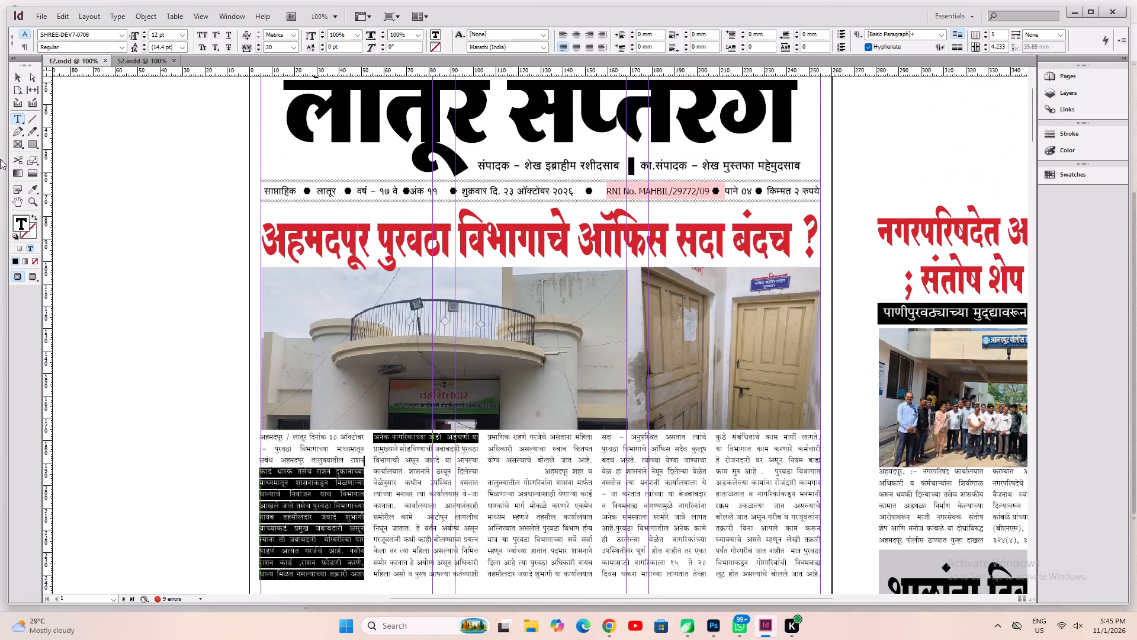
{"action": "left_click", "coordinate": [15, 79]}
{"action": "left_click", "coordinate": [708, 348]}
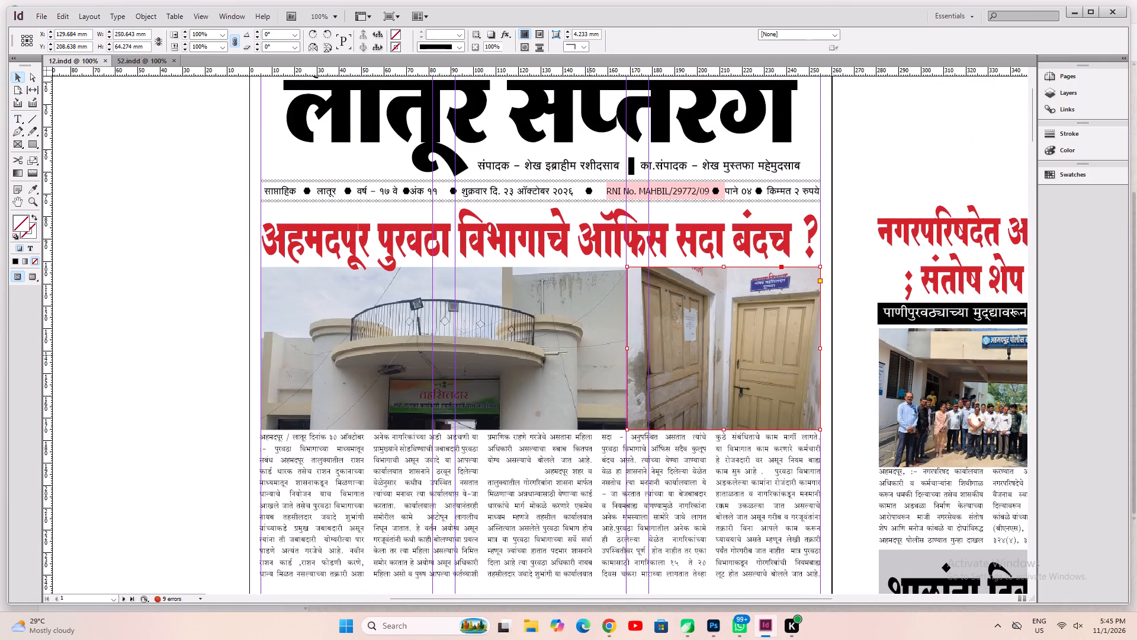
{"action": "left_click", "coordinate": [512, 357]}
{"action": "left_click_drag", "start_coordinate": [444, 268], "coordinate": [442, 287]}
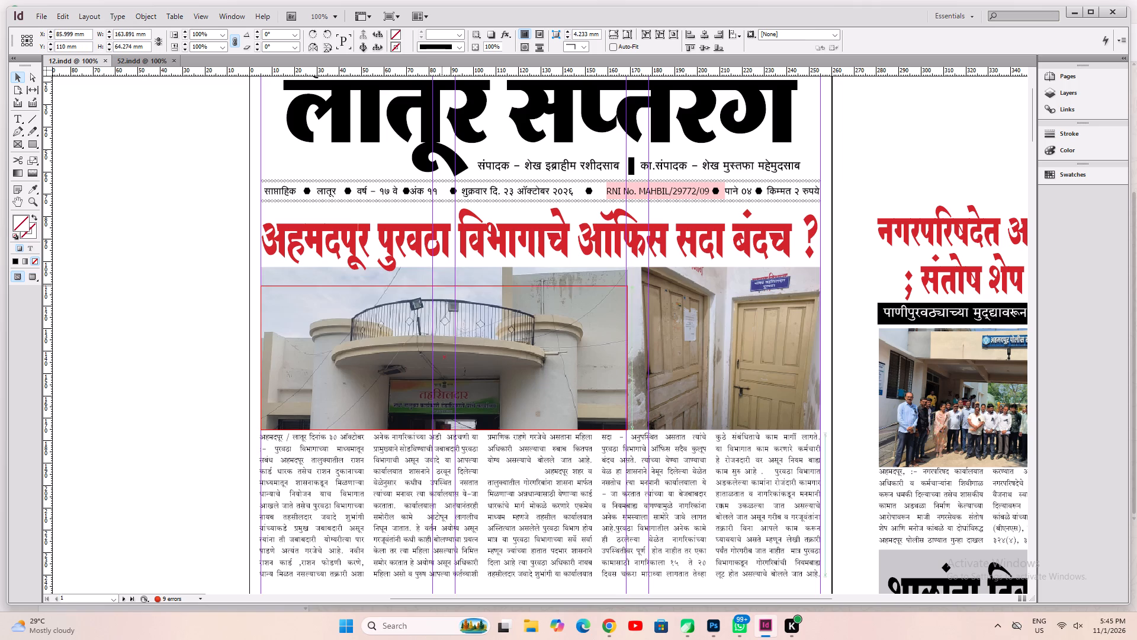
{"action": "left_click_drag", "start_coordinate": [442, 287], "coordinate": [441, 291]}
{"action": "left_click_drag", "start_coordinate": [539, 328], "coordinate": [540, 308], "text": "shift"}
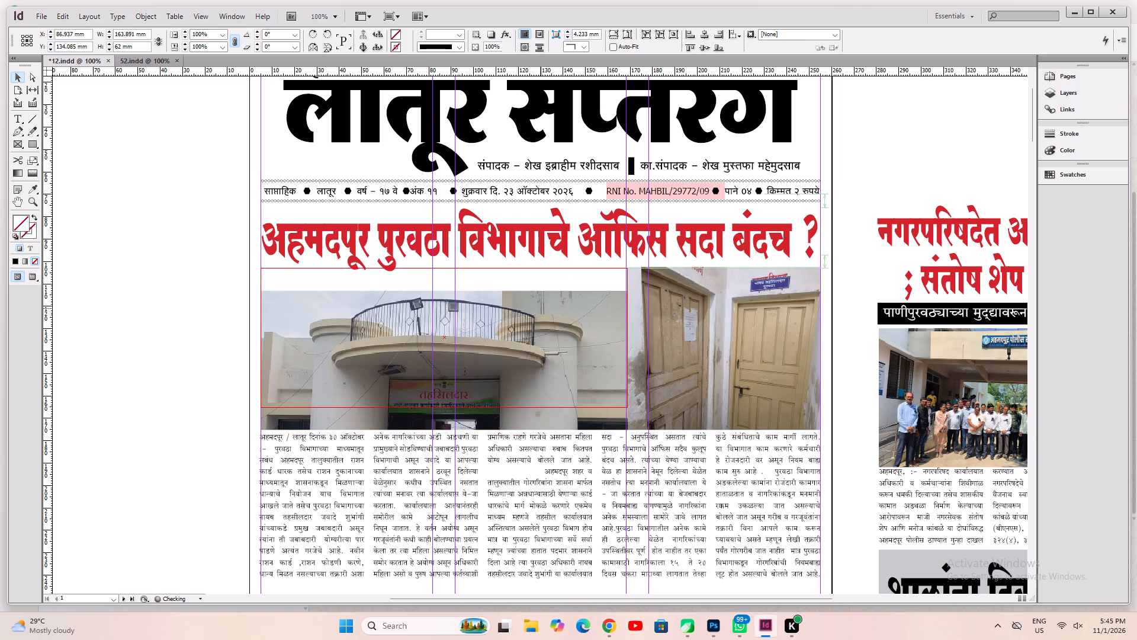
Crop the office-door photo from its bottom edge until it is level with the building photo.
{"action": "left_click", "coordinate": [804, 423]}
{"action": "left_click_drag", "start_coordinate": [724, 429], "coordinate": [722, 409]}
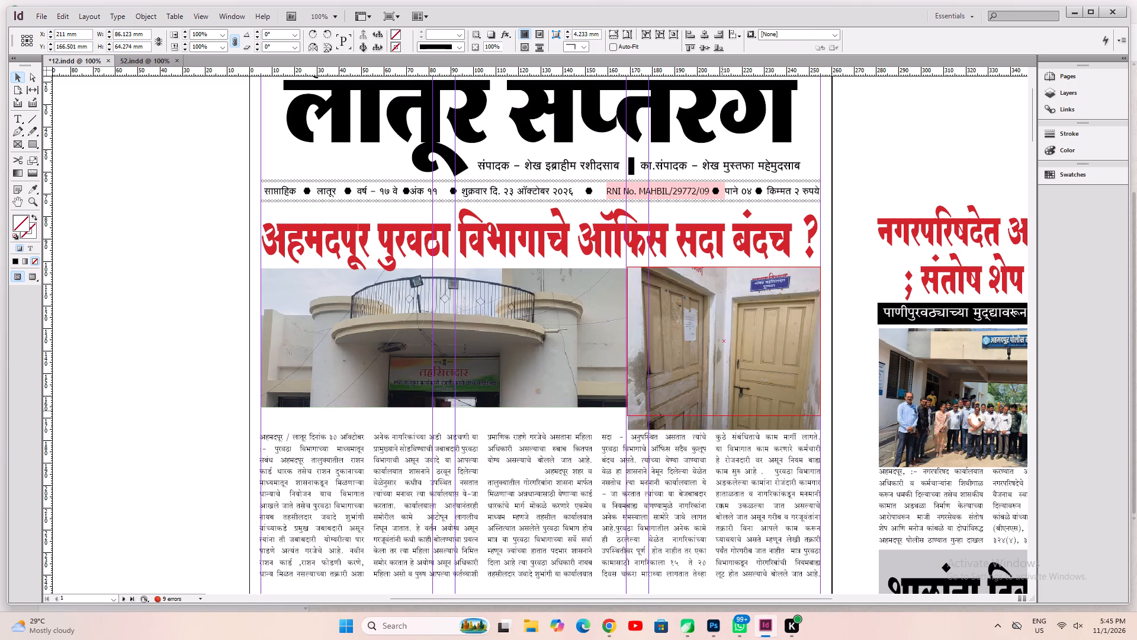
{"action": "left_click_drag", "start_coordinate": [722, 409], "coordinate": [721, 406]}
Move the five-column story frame up directly beneath the two photos and save the document.
{"action": "left_click", "coordinate": [456, 508]}
{"action": "left_click_drag", "start_coordinate": [583, 479], "coordinate": [583, 462], "text": "shift"}
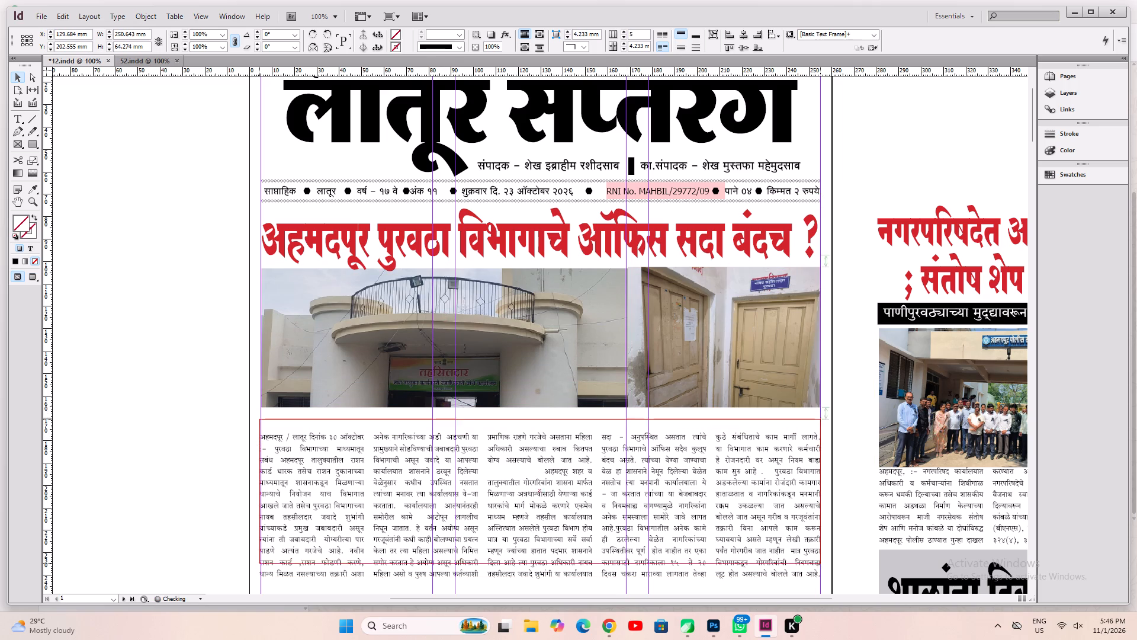
{"action": "left_click_drag", "start_coordinate": [583, 462], "coordinate": [583, 458], "text": "shift"}
{"action": "scroll", "coordinate": [583, 458], "scroll_direction": "down", "scroll_amount": 2}
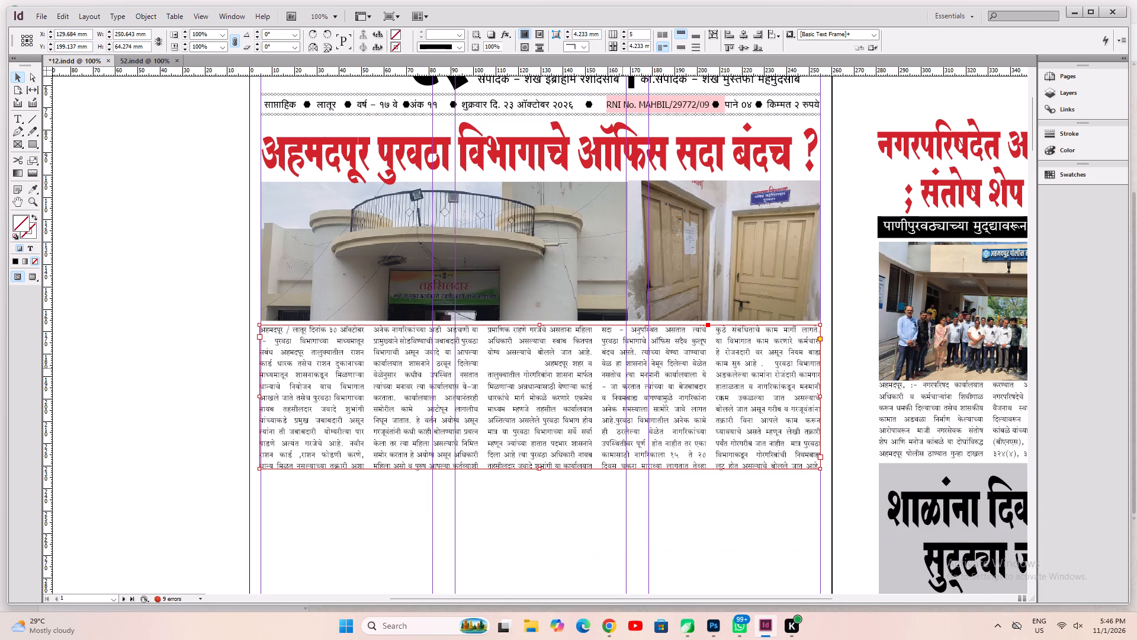
{"action": "scroll", "coordinate": [538, 441], "scroll_direction": "down", "scroll_amount": 3}
{"action": "key", "text": "ctrl+s"}
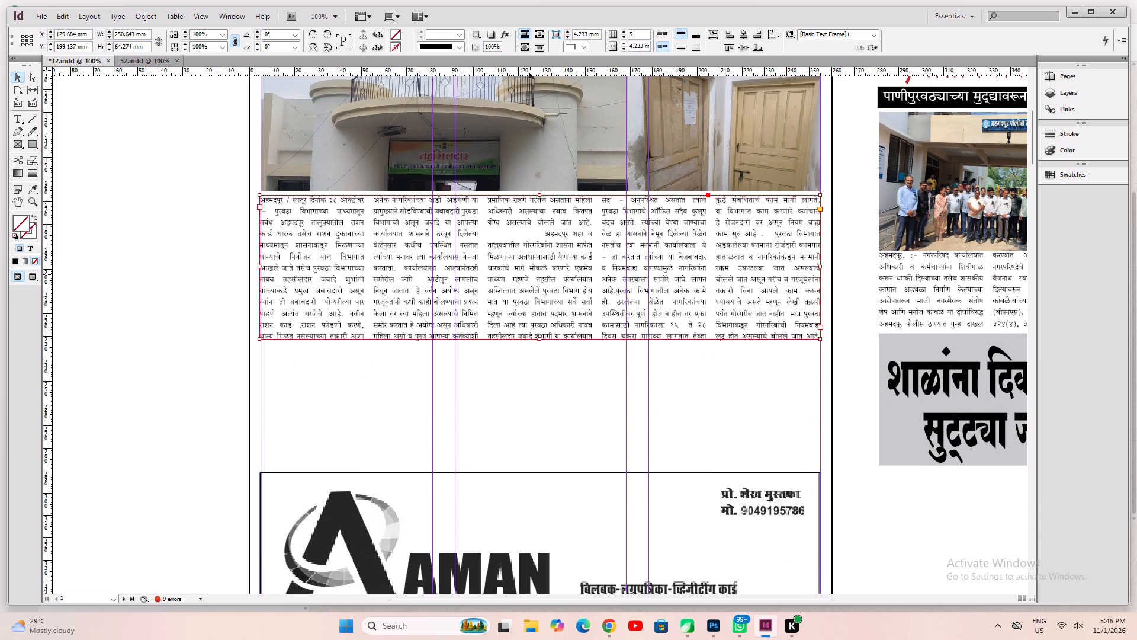
{"action": "left_click", "coordinate": [530, 274]}
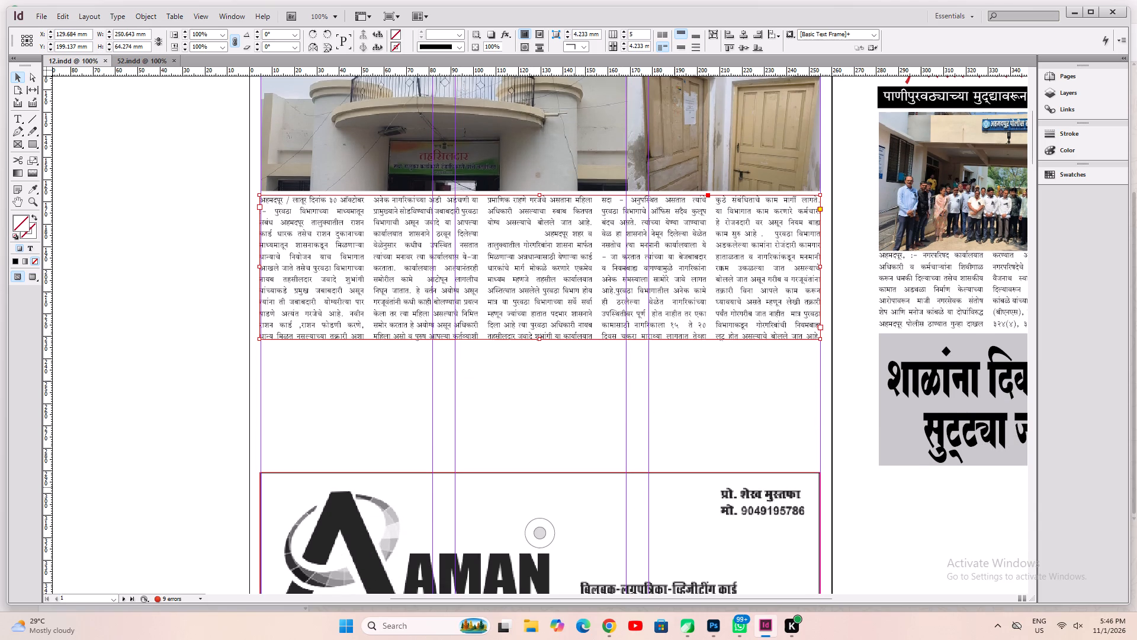
{"action": "key", "text": "ctrl+s"}
{"action": "left_click", "coordinate": [525, 459]}
{"action": "key", "text": "ctrl+s"}
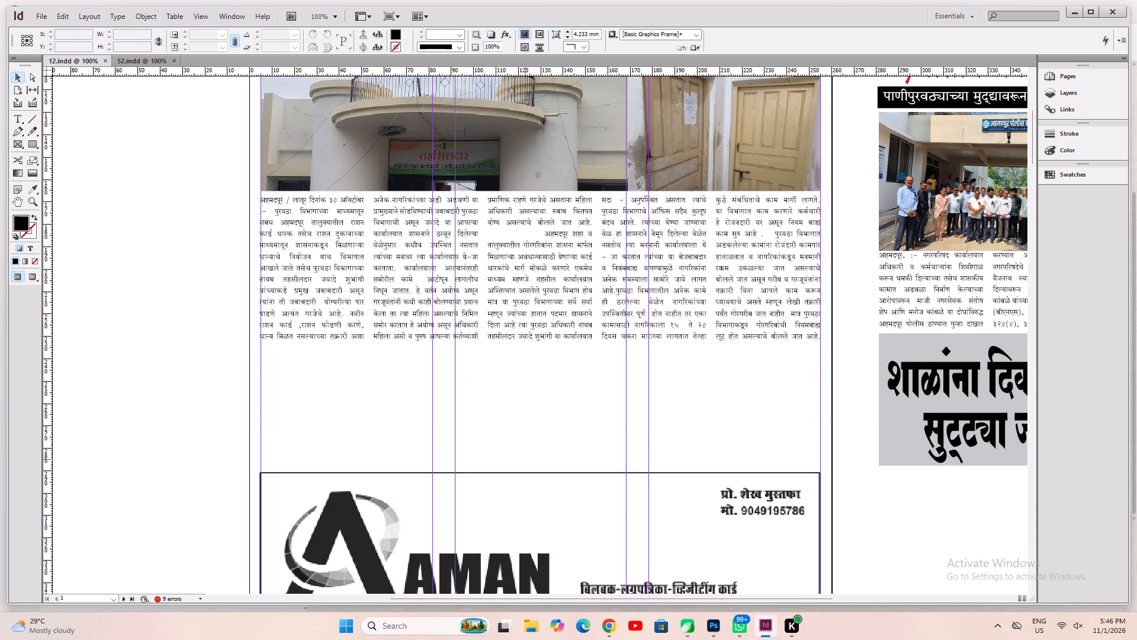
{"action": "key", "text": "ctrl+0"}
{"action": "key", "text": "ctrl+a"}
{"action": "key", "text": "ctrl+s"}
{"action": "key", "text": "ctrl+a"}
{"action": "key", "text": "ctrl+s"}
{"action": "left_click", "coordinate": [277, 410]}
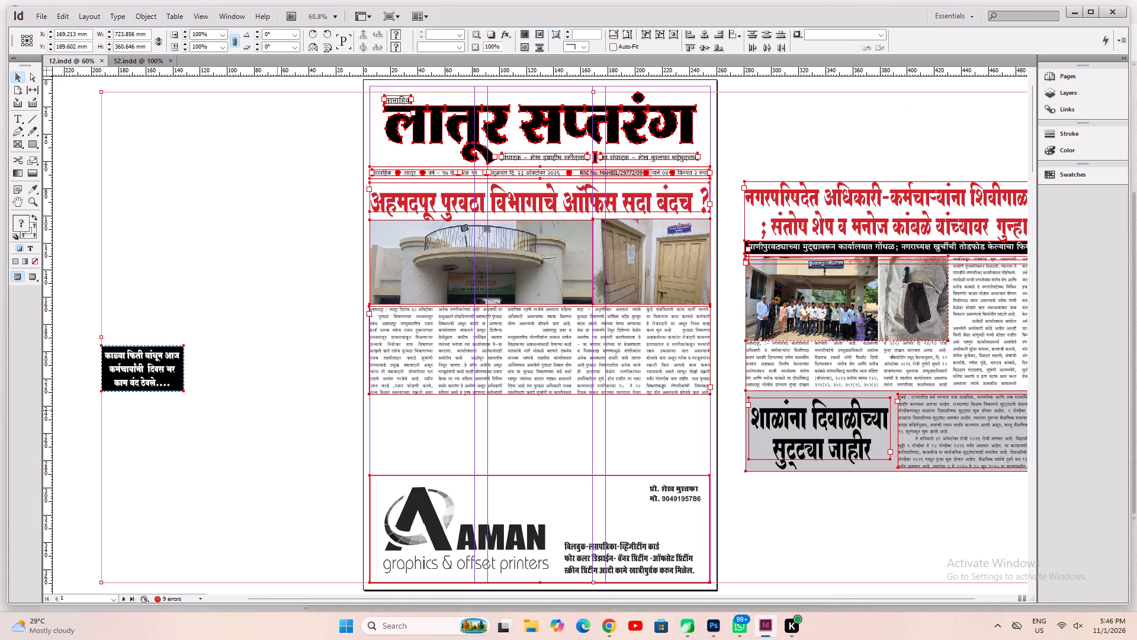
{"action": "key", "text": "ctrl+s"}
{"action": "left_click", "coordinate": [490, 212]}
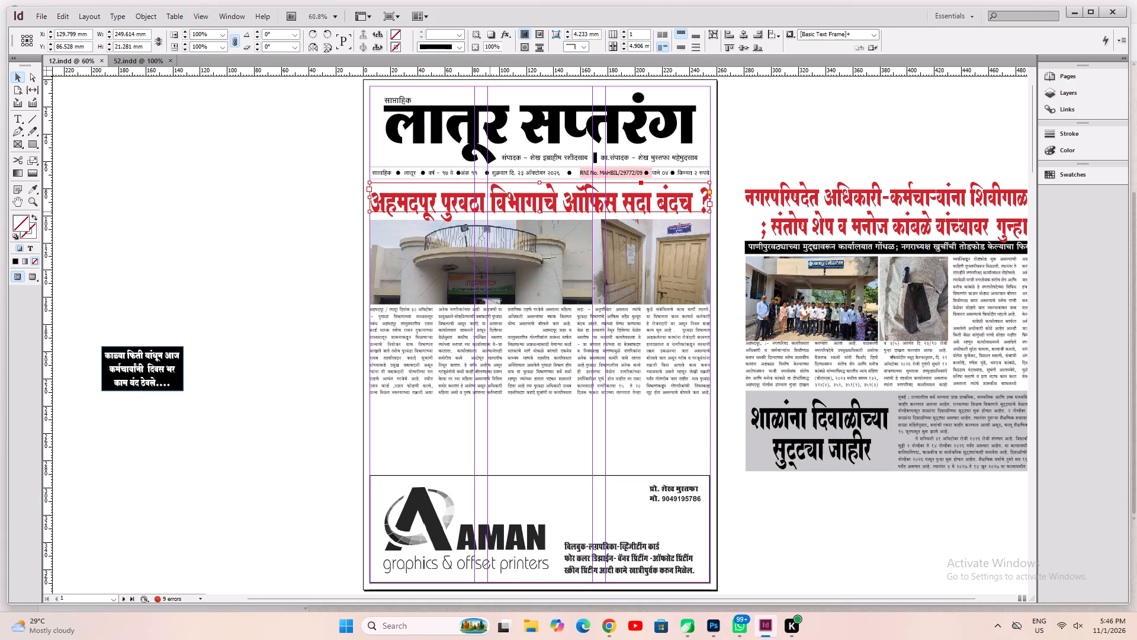
Copy the "१३ पोलिसांसह २५ जणांना अटक" headline and its three-column story from 52.indd into 12.indd, at the left margin above the AMAN advertisement.
{"action": "left_click", "coordinate": [136, 60]}
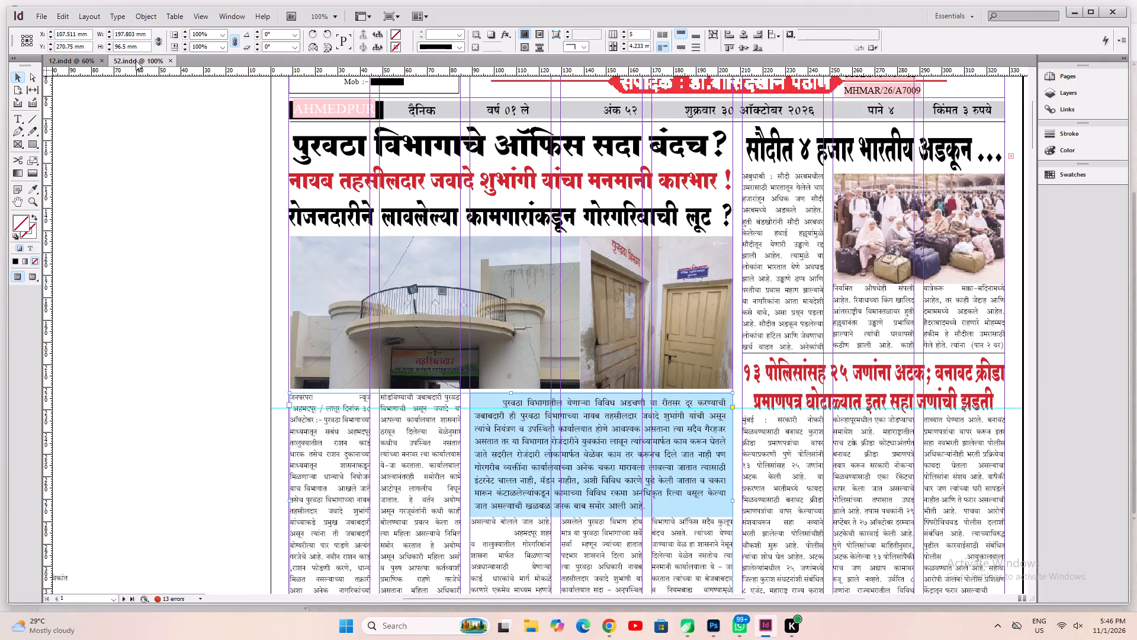
{"action": "left_click", "coordinate": [899, 380]}
{"action": "left_click", "coordinate": [845, 503], "text": "shift"}
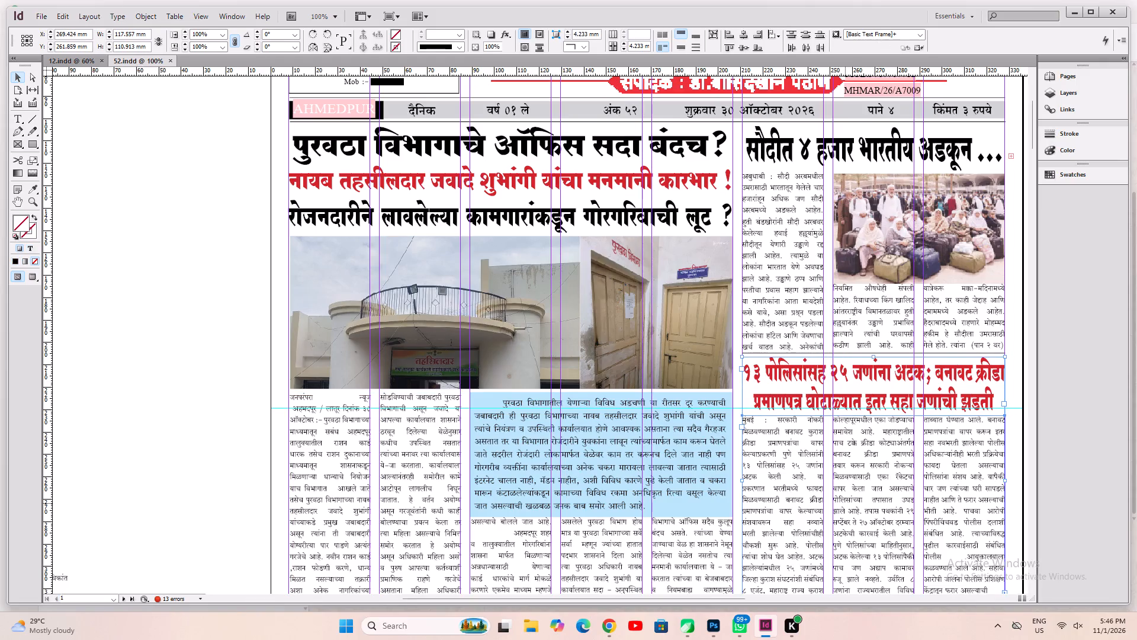
{"action": "key", "text": "ctrl+c"}
{"action": "key", "text": "ctrl+c"}
{"action": "key", "text": "ctrl+c"}
{"action": "left_click", "coordinate": [82, 66]}
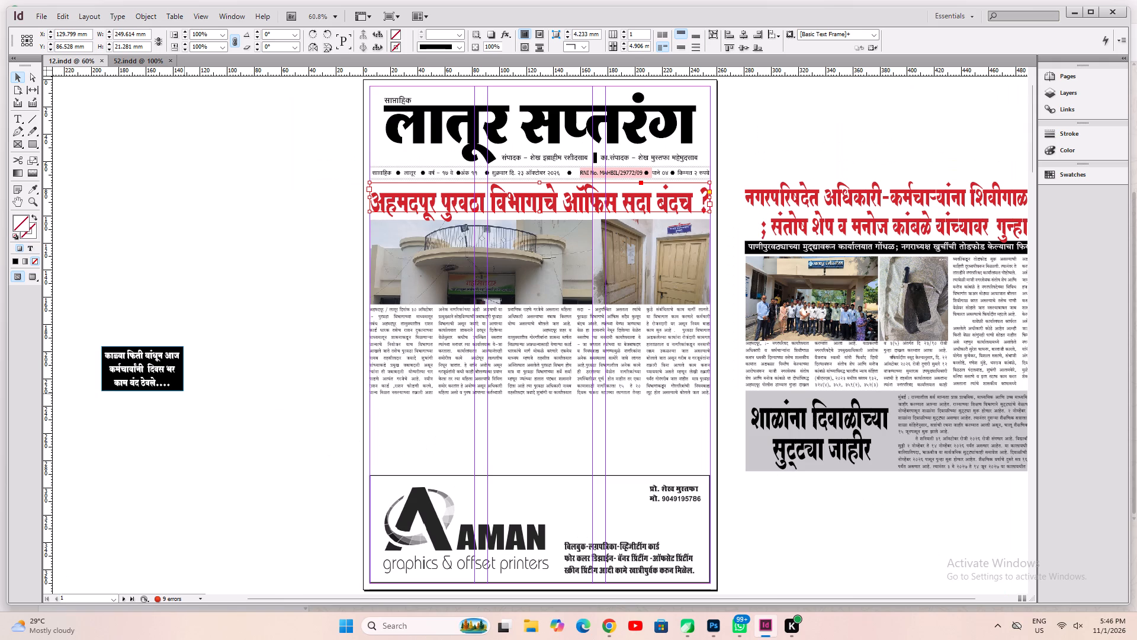
{"action": "left_click", "coordinate": [197, 245]}
{"action": "right_click", "coordinate": [207, 207]}
{"action": "left_click_drag", "start_coordinate": [249, 212], "coordinate": [256, 219]}
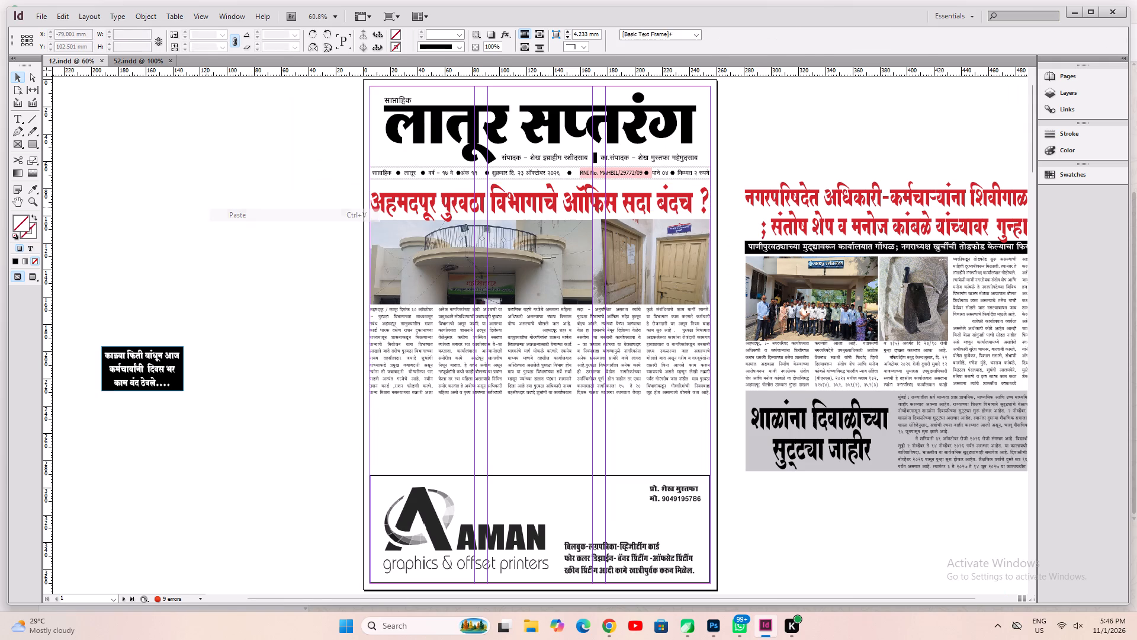
{"action": "left_click_drag", "start_coordinate": [547, 372], "coordinate": [454, 458]}
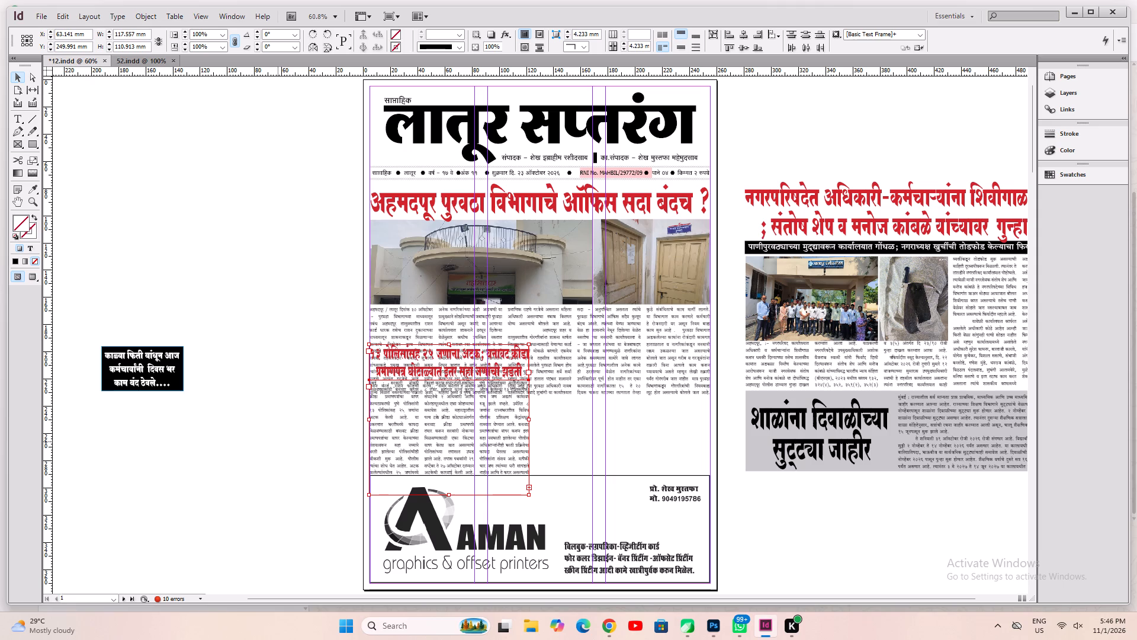
{"action": "left_click", "coordinate": [285, 439]}
Widen the copied three-column story frame to about 148.7 mm and move it down over the AMAN advertisement.
{"action": "left_click", "coordinate": [513, 478]}
{"action": "key", "text": "ctrl+1"}
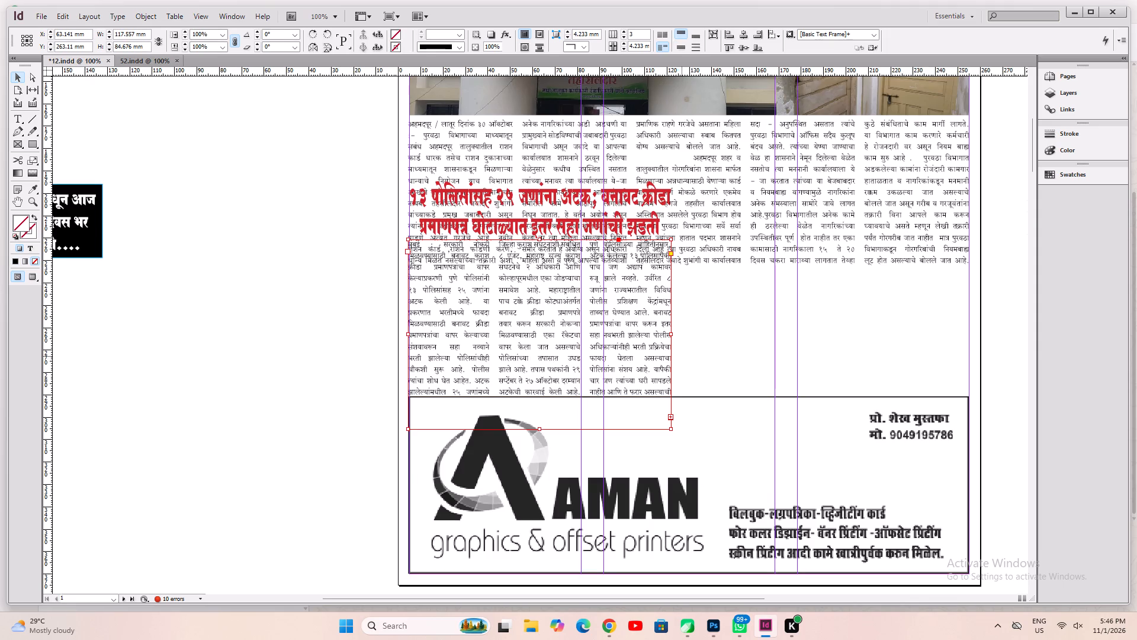
{"action": "left_click_drag", "start_coordinate": [670, 335], "coordinate": [743, 353]}
{"action": "left_click_drag", "start_coordinate": [597, 350], "coordinate": [589, 428], "text": "shift"}
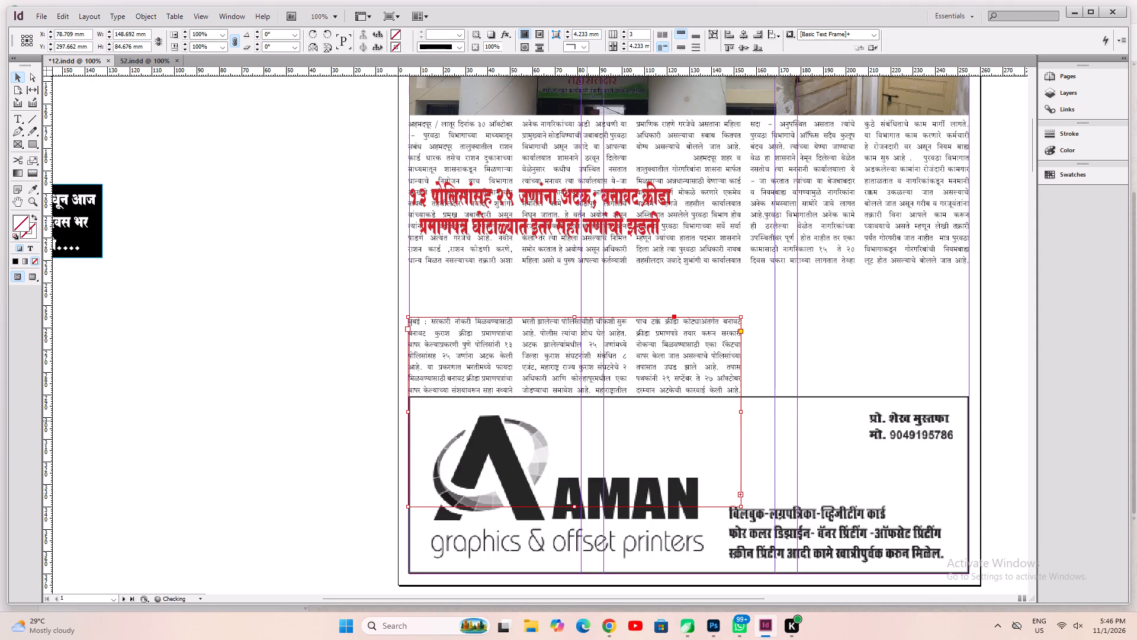
Move the copied headline and its story down together until the headline clears the lead story, and fit the frames to their content.
{"action": "left_click", "coordinate": [547, 228], "text": "shift"}
{"action": "left_click_drag", "start_coordinate": [542, 216], "coordinate": [541, 311]}
{"action": "key", "text": "ctrl+alt+c"}
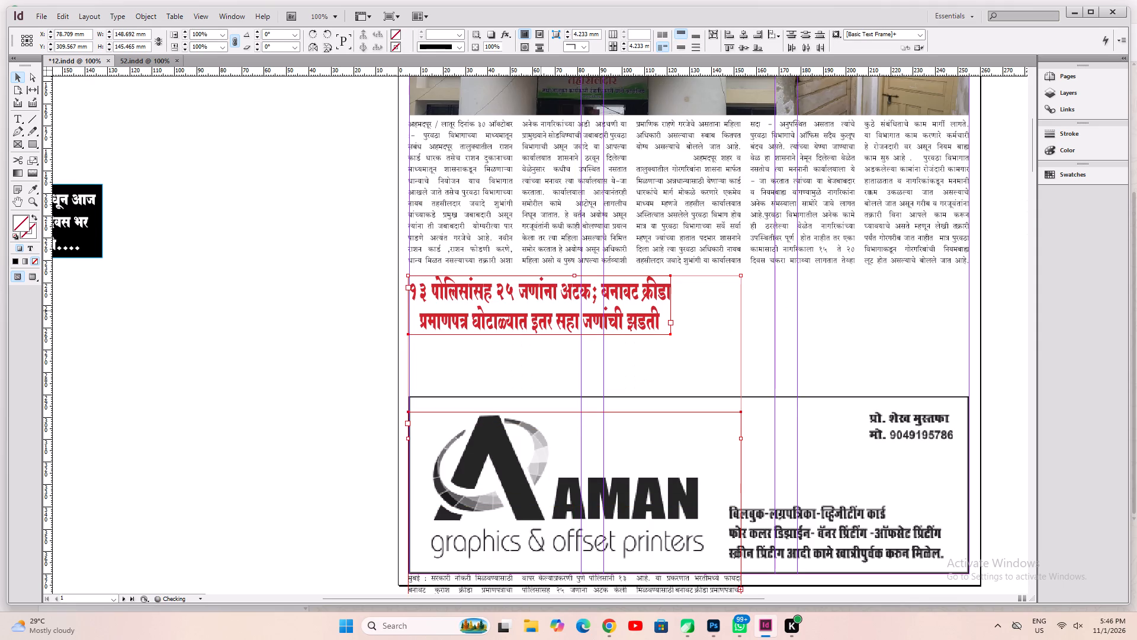
{"action": "left_click", "coordinate": [275, 355]}
Move the copied headline up over the lead story and enlarge its frame to about 148.7 by 52.7 mm.
{"action": "left_click", "coordinate": [556, 337]}
{"action": "left_click_drag", "start_coordinate": [544, 316], "coordinate": [544, 273]}
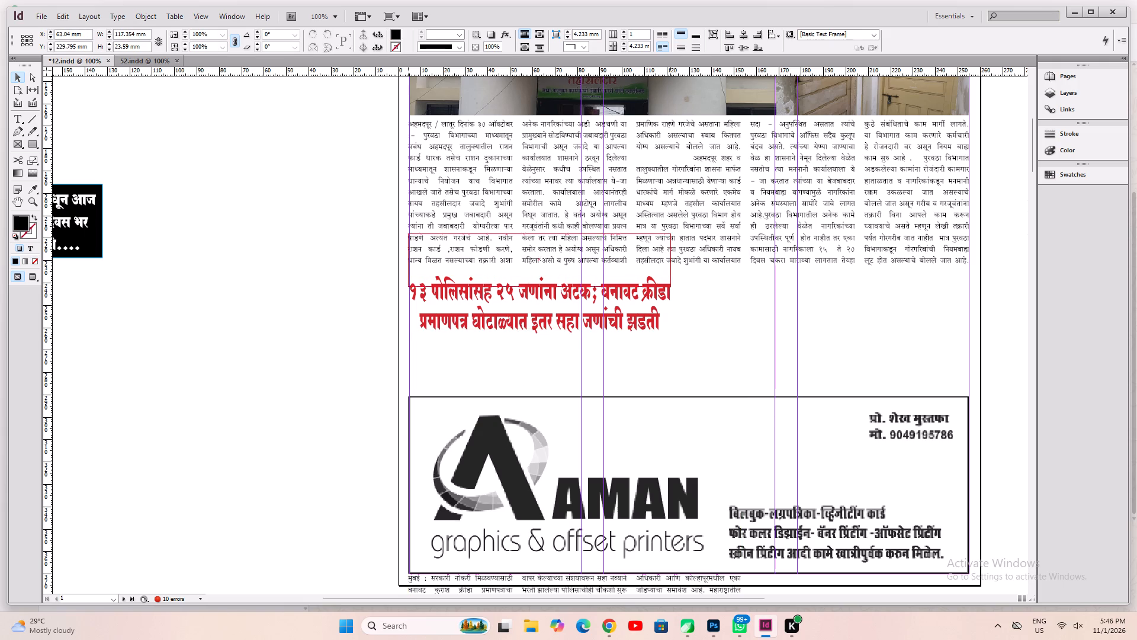
{"action": "left_click_drag", "start_coordinate": [544, 273], "coordinate": [544, 240]}
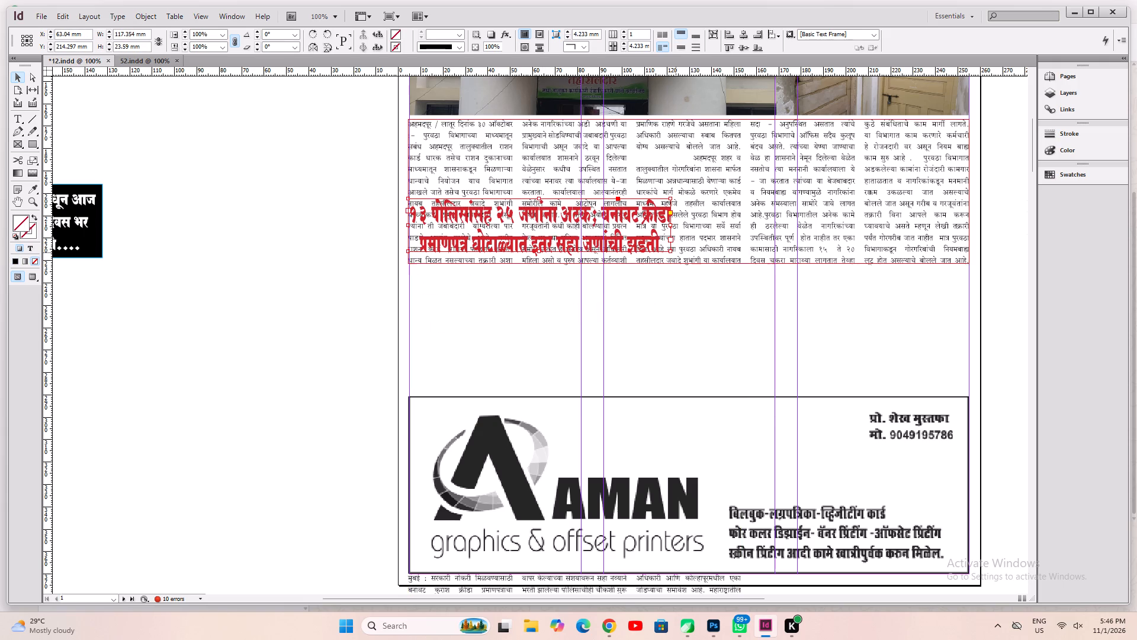
{"action": "left_click_drag", "start_coordinate": [670, 251], "coordinate": [739, 317]}
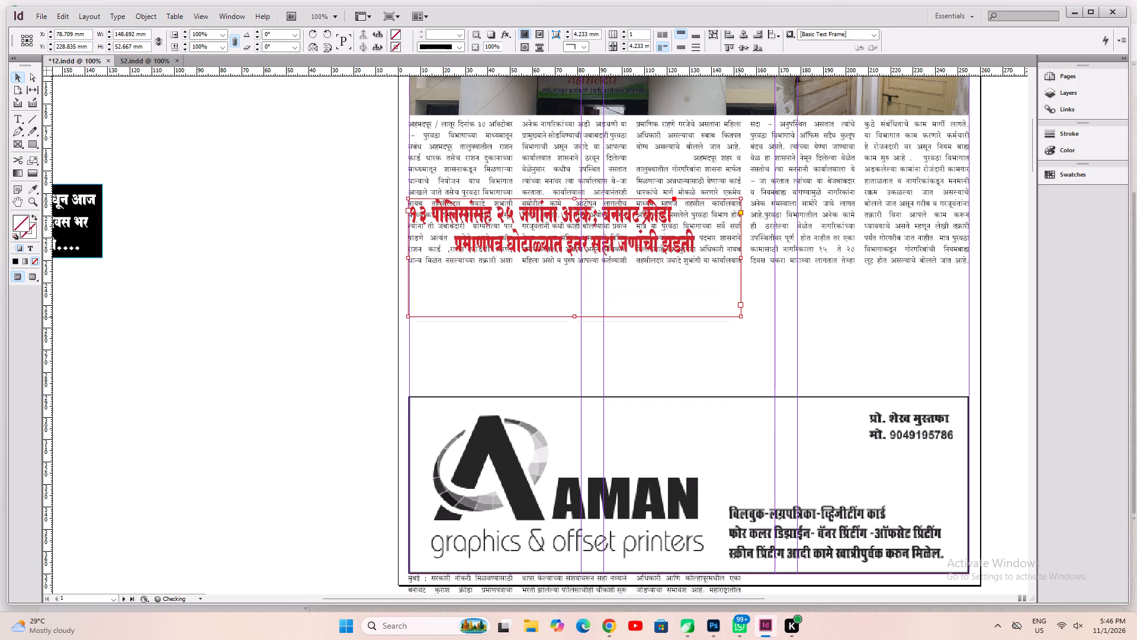
Justify the copied headline with its last line aligned left and join its two lines into one paragraph.
{"action": "left_click", "coordinate": [22, 117]}
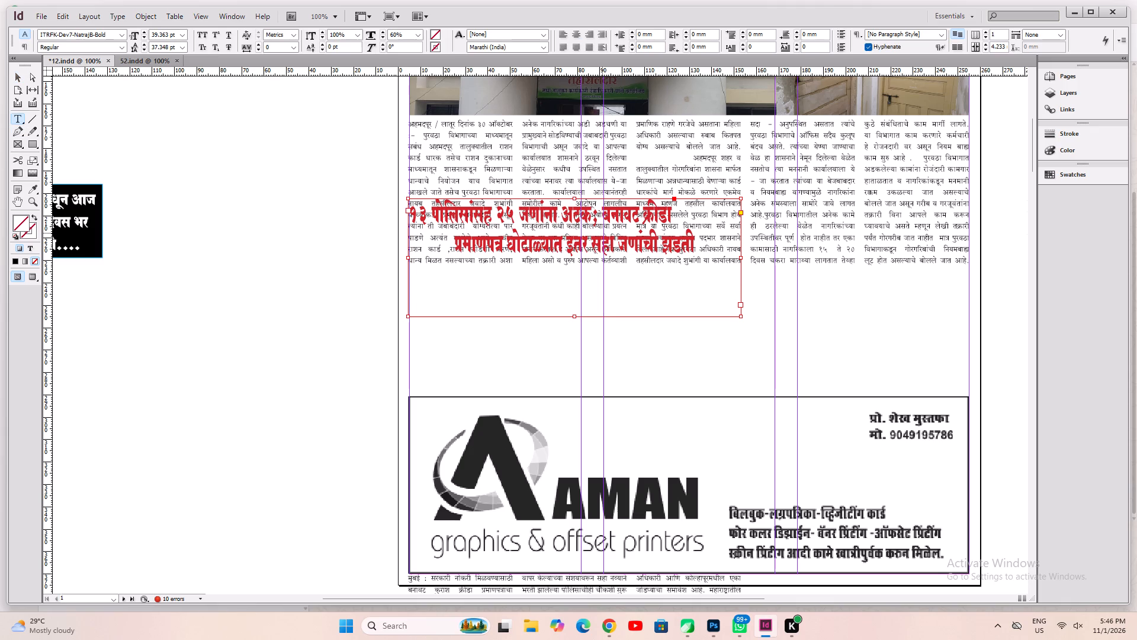
{"action": "left_click", "coordinate": [602, 233]}
{"action": "key", "text": "ctrl+a"}
{"action": "key", "text": "ctrl+shift+j"}
{"action": "key", "text": "Left"}
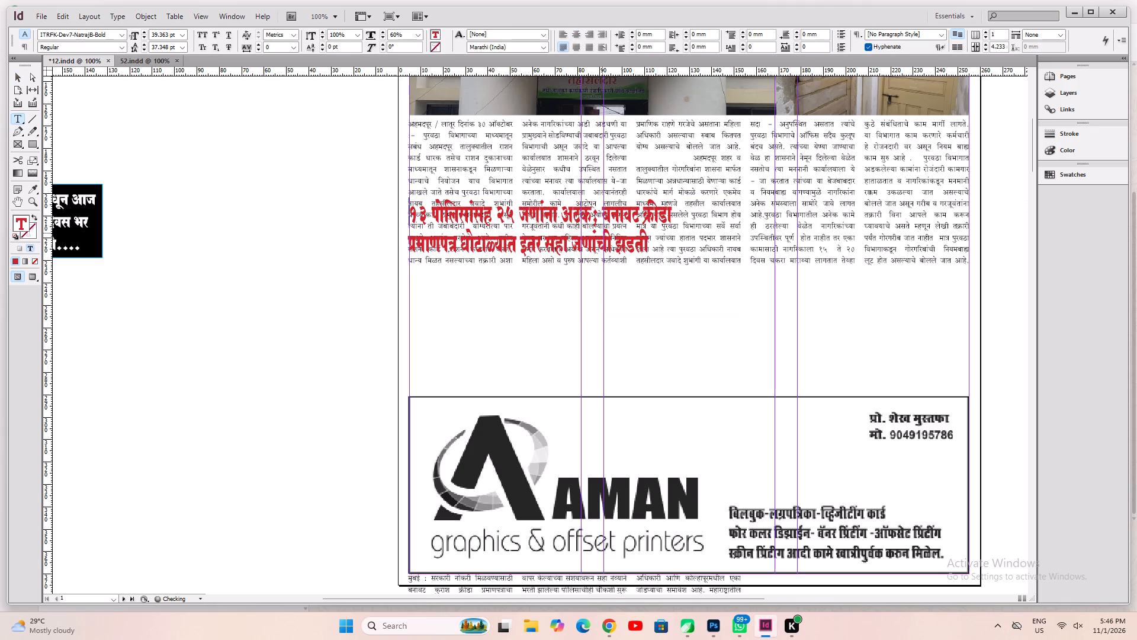
{"action": "key", "text": "Down"}
{"action": "key", "text": "BackSpace"}
Set the whole copied headline's font size to 35.363 pt.
{"action": "key", "text": "ctrl+a"}
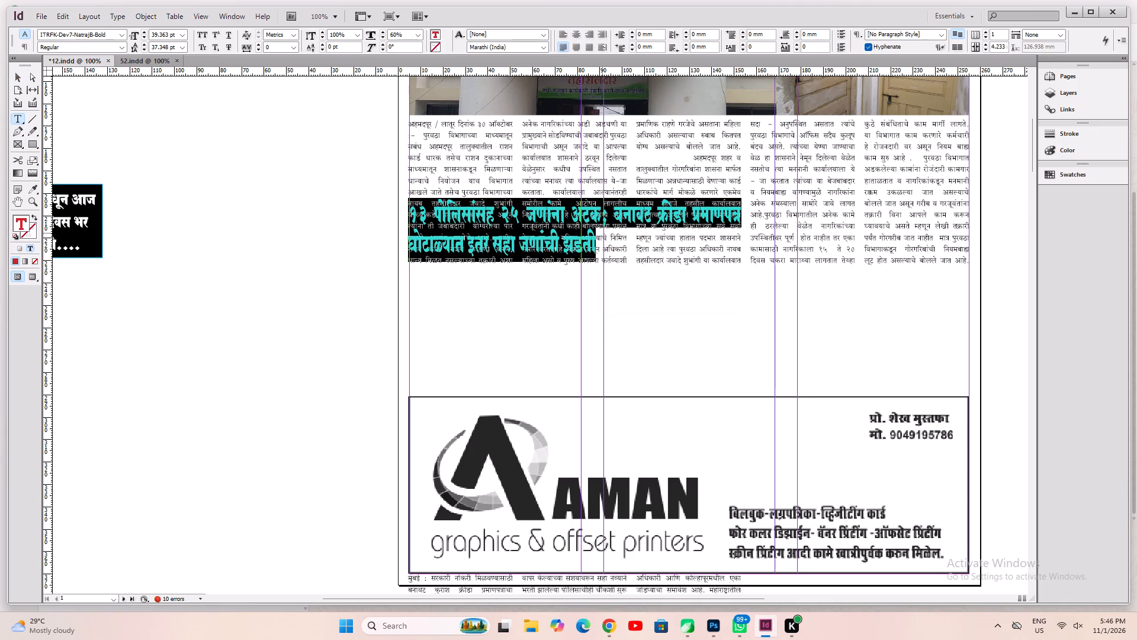
{"action": "key", "text": "ctrl+shift+comma"}
{"action": "key", "text": "ctrl+shift+comma"}
{"action": "key", "text": "ctrl+shift+comma"}
{"action": "key", "text": "ctrl+shift+comma"}
{"action": "key", "text": "ctrl+shift+comma"}
{"action": "key", "text": "ctrl+shift+comma"}
{"action": "key", "text": "ctrl+shift+comma"}
{"action": "key", "text": "ctrl+shift+period"}
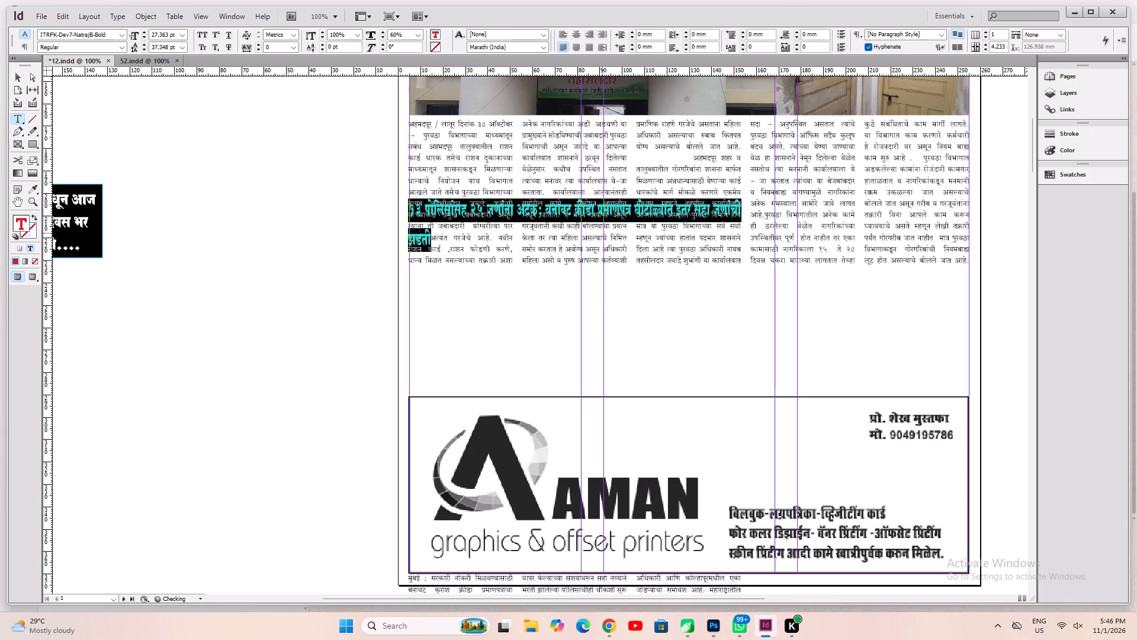
{"action": "key", "text": "ctrl+shift+period"}
{"action": "key", "text": "ctrl+shift+period"}
{"action": "key", "text": "ctrl+shift+period"}
{"action": "key", "text": "ctrl+shift+period"}
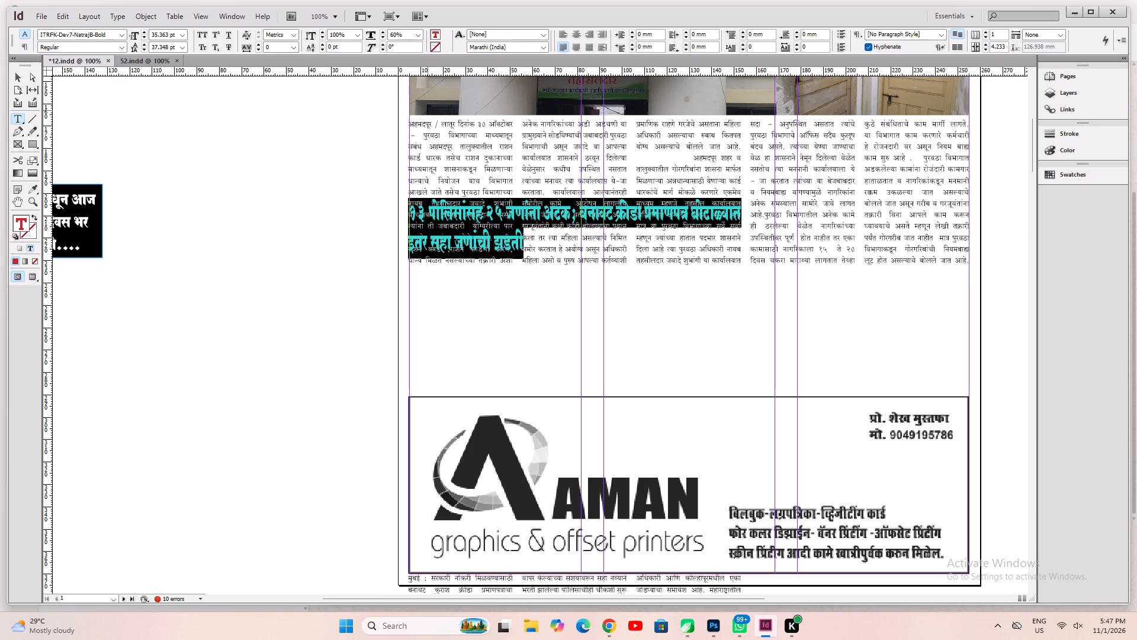
Set the copied headline's horizontal scale to 40% so it fits on one line.
{"action": "left_click", "coordinate": [407, 39]}
{"action": "left_click_drag", "start_coordinate": [407, 37], "coordinate": [98, 43]}
{"action": "type", "text": "40"}
{"action": "key", "text": "Return"}
{"action": "key", "text": "ctrl+1"}
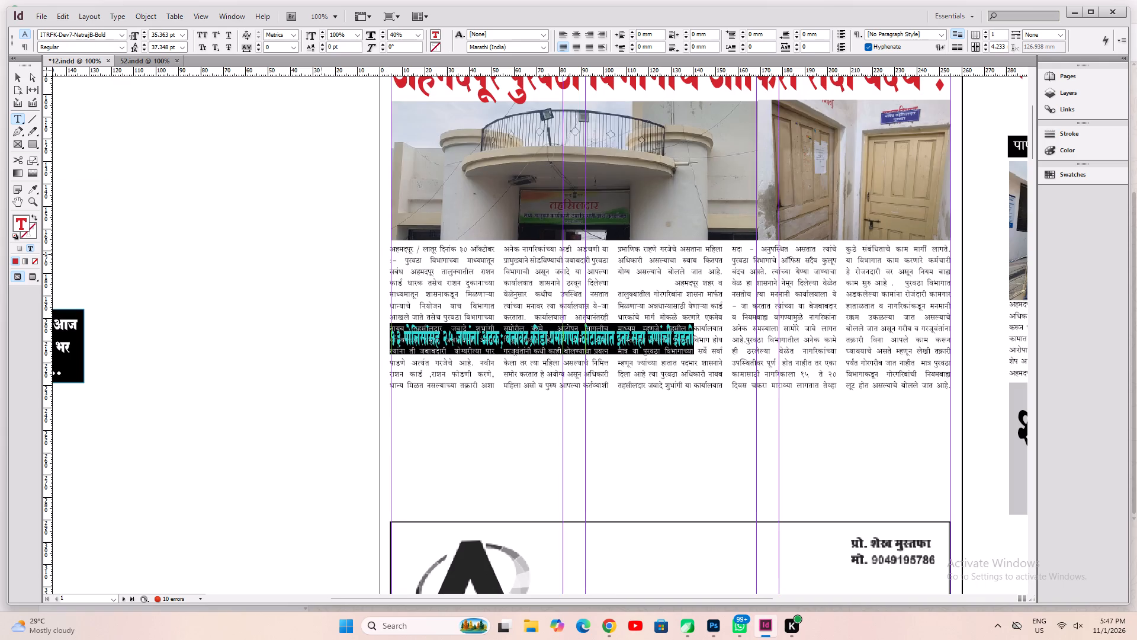
Fit the copied headline's frame to its text and scale the headline to about 148.7 mm wide and 11.6 mm high.
{"action": "key", "text": "ctrl+alt+c"}
{"action": "left_click", "coordinate": [12, 79]}
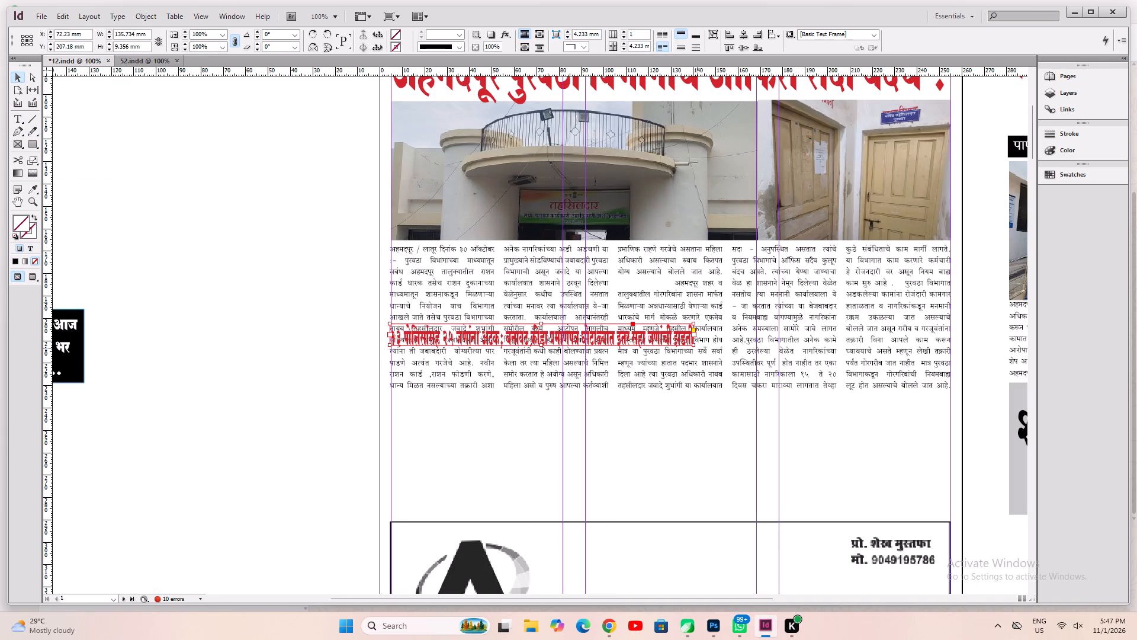
{"action": "left_click_drag", "start_coordinate": [693, 345], "coordinate": [721, 354], "text": "ctrl"}
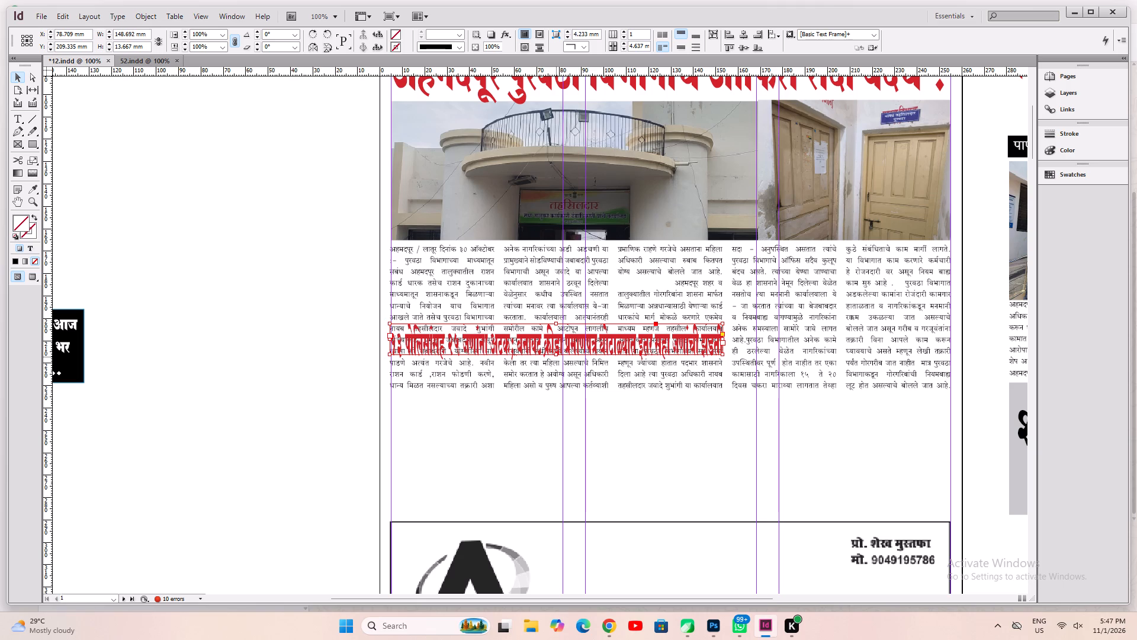
{"action": "left_click", "coordinate": [556, 357], "text": "ctrl"}
{"action": "left_click", "coordinate": [558, 353], "text": "ctrl"}
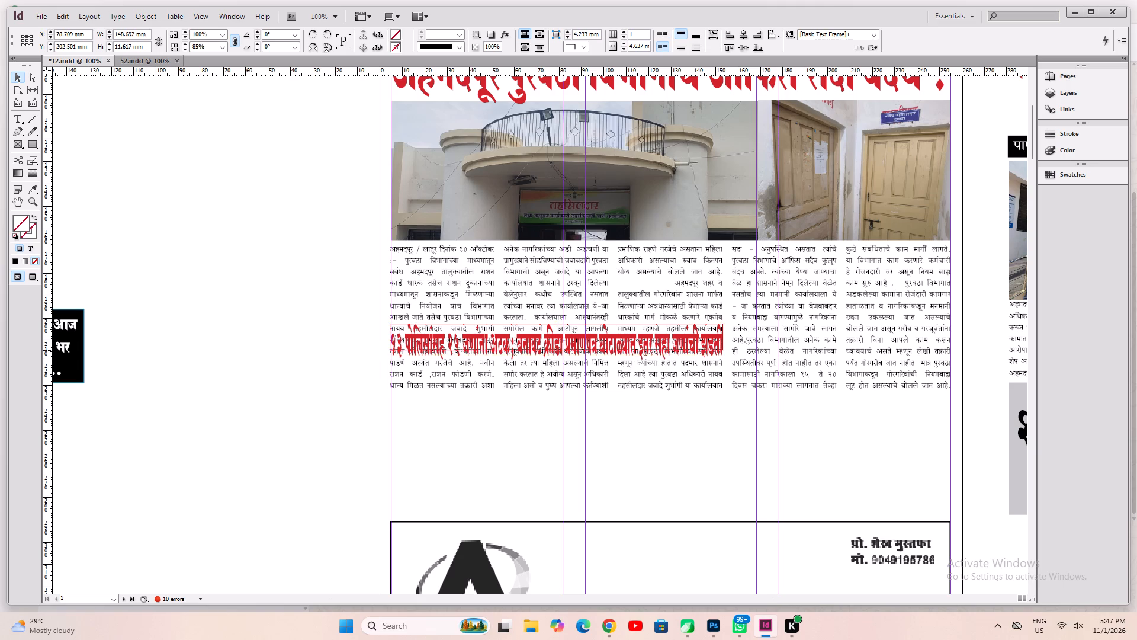
Move the three-column arrests story from the page bottom to directly below its copied headline, left edges aligned, and try fitting its frame to the text.
{"action": "left_click", "coordinate": [556, 437]}
{"action": "key", "text": "space"}
{"action": "key", "text": "space"}
{"action": "key", "text": "space"}
{"action": "key", "text": "space"}
{"action": "key", "text": "space"}
{"action": "key", "text": "space"}
{"action": "key", "text": "space"}
{"action": "key", "text": "space"}
{"action": "key", "text": "space"}
{"action": "key", "text": "space"}
{"action": "key", "text": "space"}
{"action": "key", "text": "space"}
{"action": "key", "text": "space"}
{"action": "key", "text": "space"}
{"action": "key", "text": "space"}
{"action": "key", "text": "space"}
{"action": "key", "text": "space"}
{"action": "key", "text": "space"}
{"action": "key", "text": "space"}
{"action": "key", "text": "space"}
{"action": "left_click_drag", "start_coordinate": [985, 522], "coordinate": [541, 261]}
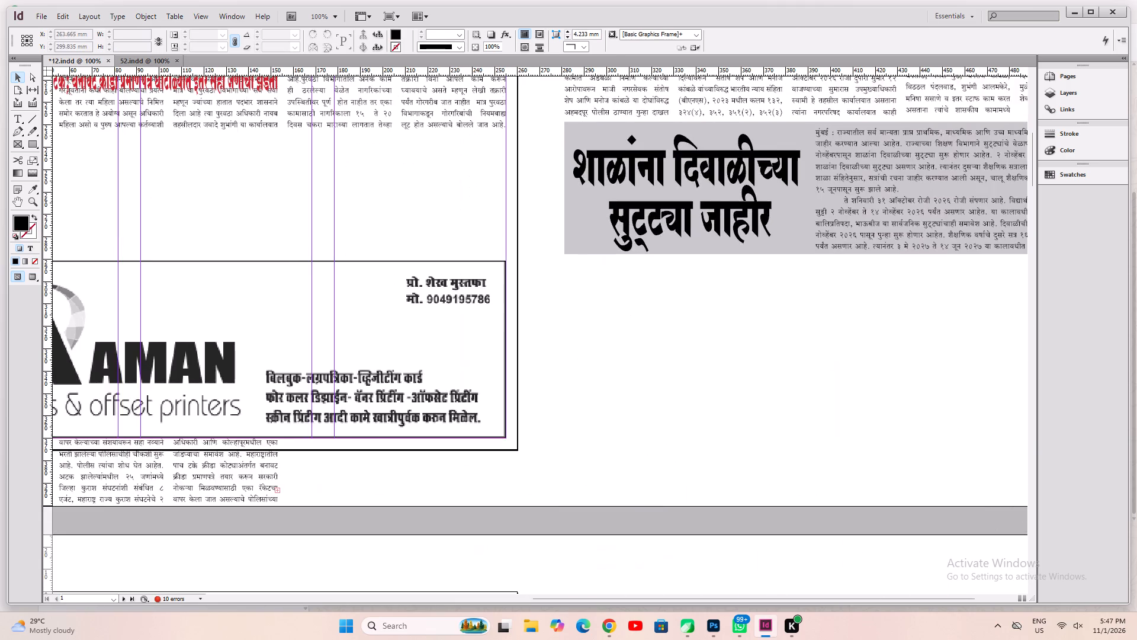
{"action": "left_click_drag", "start_coordinate": [602, 435], "coordinate": [841, 544]}
{"action": "left_click_drag", "start_coordinate": [488, 411], "coordinate": [621, 174]}
{"action": "left_click_drag", "start_coordinate": [486, 366], "coordinate": [465, 180]}
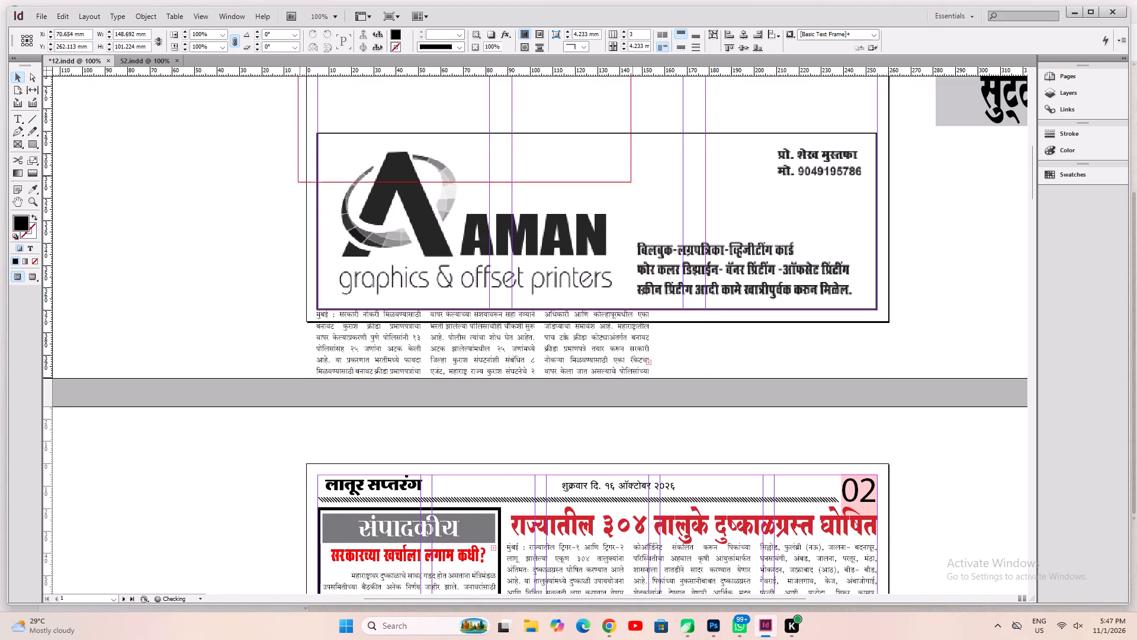
{"action": "left_click_drag", "start_coordinate": [465, 180], "coordinate": [143, 225]}
{"action": "key", "text": "space"}
{"action": "key", "text": "space"}
{"action": "key", "text": "space"}
{"action": "key", "text": "space"}
{"action": "left_click_drag", "start_coordinate": [219, 188], "coordinate": [242, 423]}
{"action": "left_click_drag", "start_coordinate": [140, 345], "coordinate": [476, 299]}
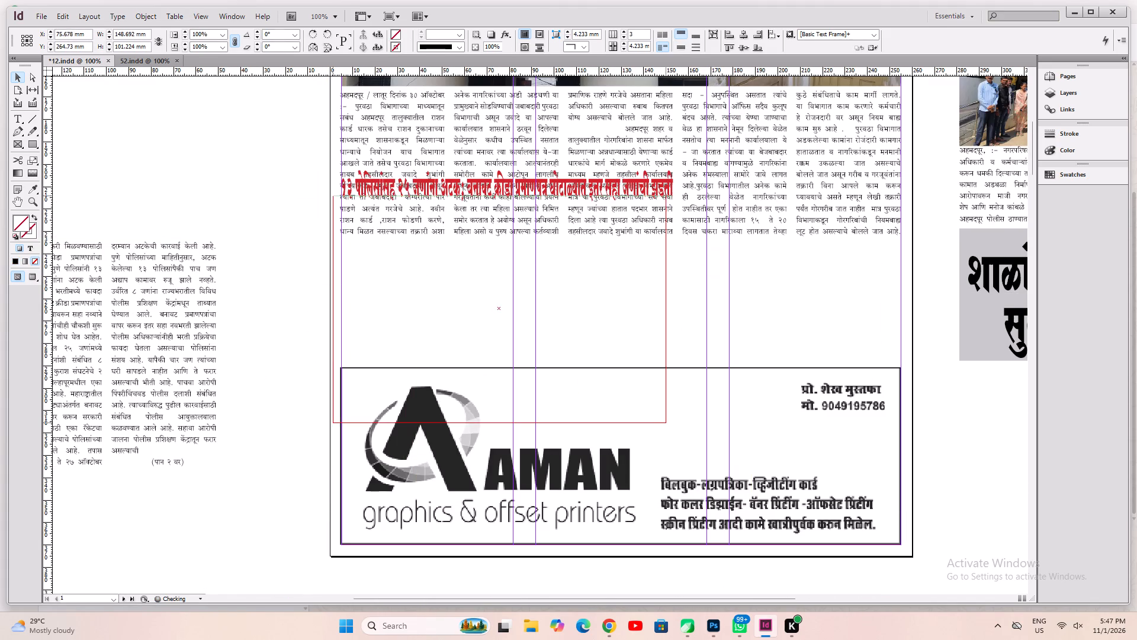
{"action": "left_click_drag", "start_coordinate": [476, 299], "coordinate": [484, 309]}
{"action": "key", "text": "ctrl+alt+c"}
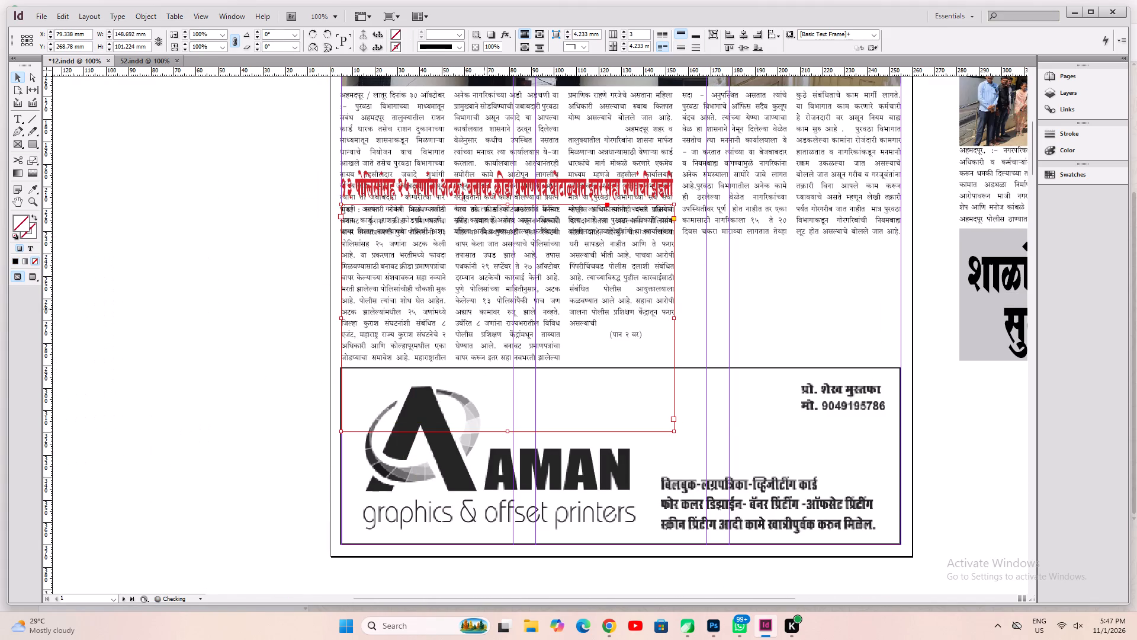
Switch to the 52.indd document and copy the entire body text of the story about 13 police among 25 arrested.
{"action": "left_click", "coordinate": [131, 66]}
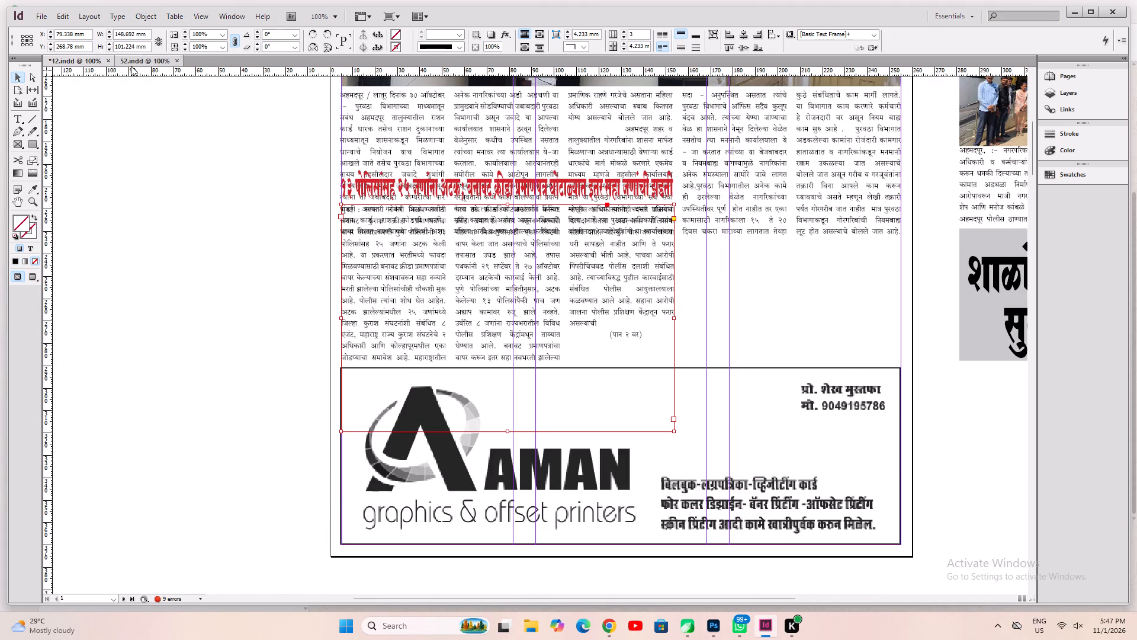
{"action": "scroll", "coordinate": [358, 264], "scroll_direction": "down", "scroll_amount": 9}
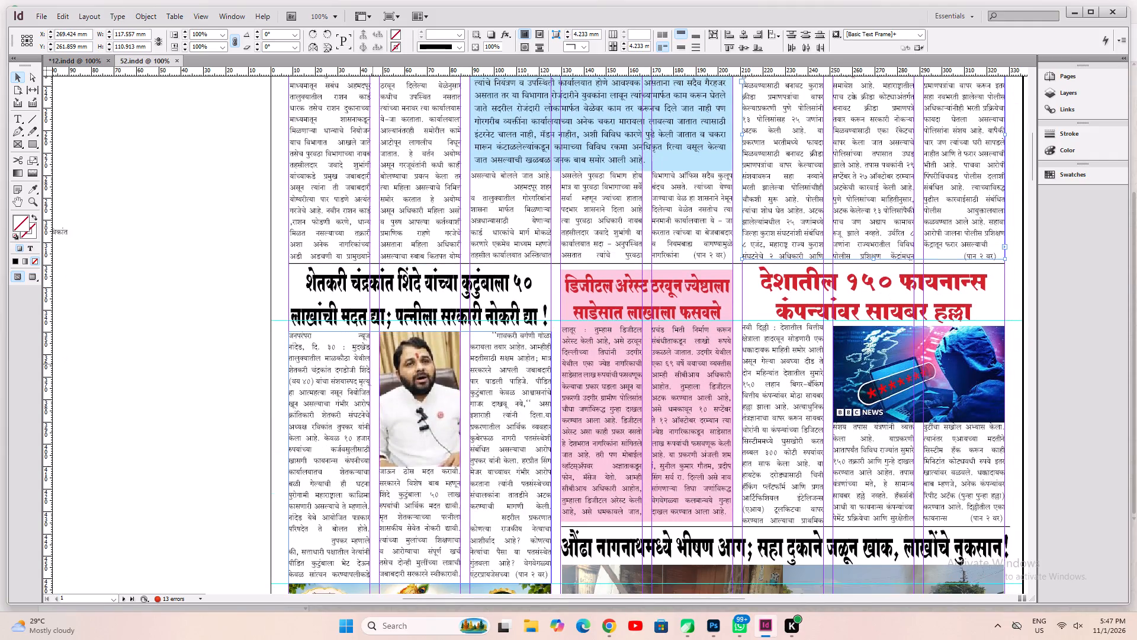
{"action": "scroll", "coordinate": [372, 364], "scroll_direction": "down", "scroll_amount": 4}
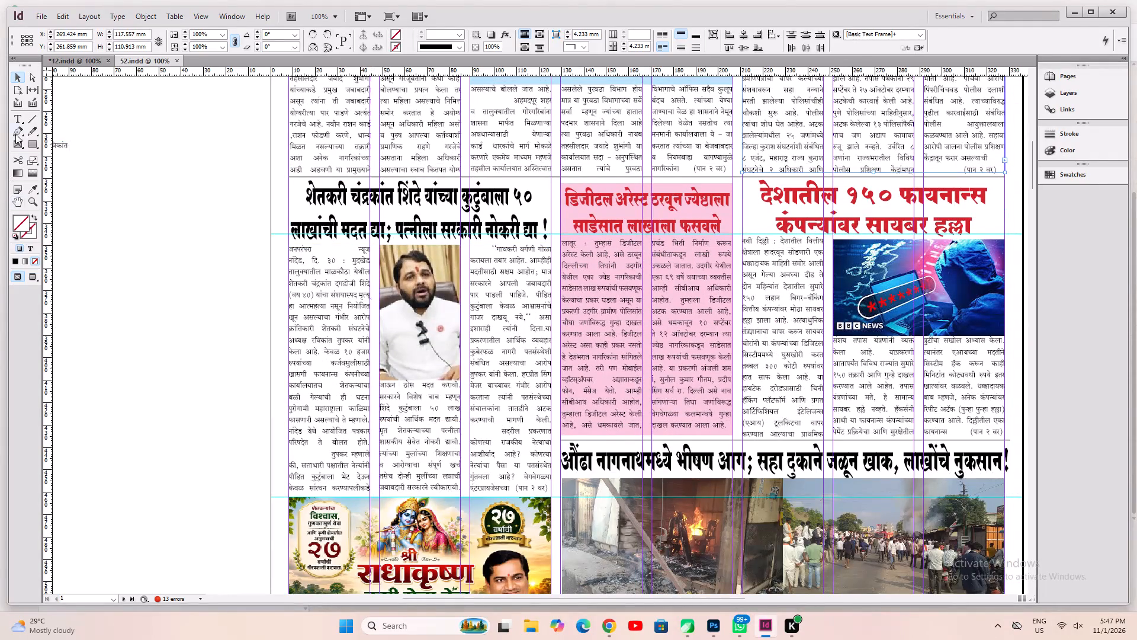
{"action": "left_click", "coordinate": [17, 123]}
{"action": "scroll", "coordinate": [657, 288], "scroll_direction": "up", "scroll_amount": 8}
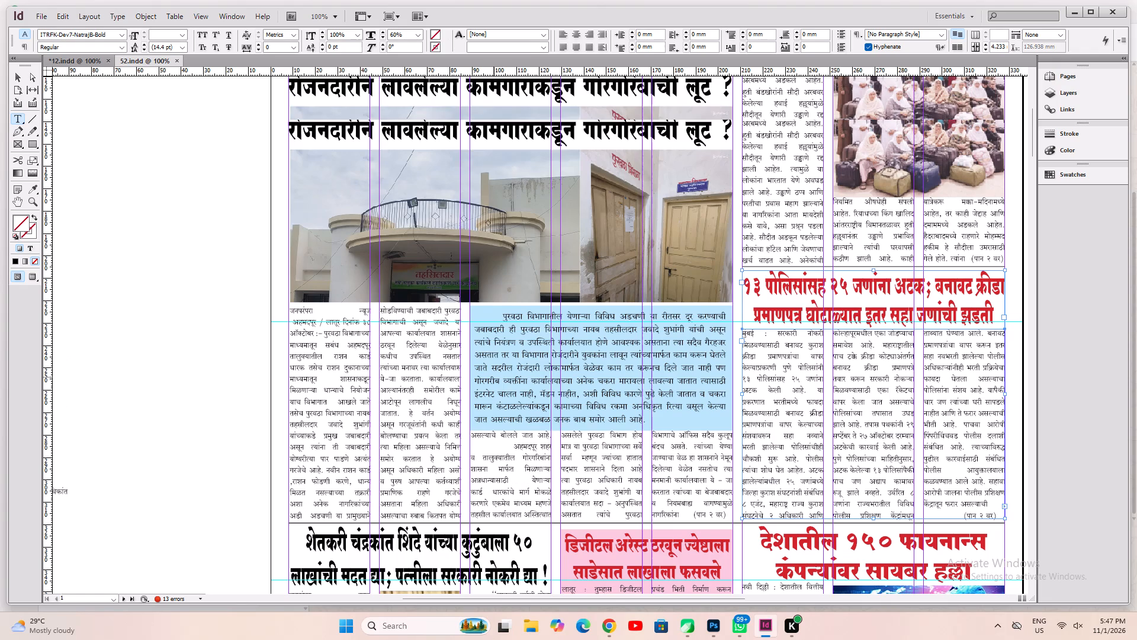
{"action": "scroll", "coordinate": [493, 376], "scroll_direction": "down", "scroll_amount": 11}
{"action": "scroll", "coordinate": [737, 293], "scroll_direction": "up", "scroll_amount": 4}
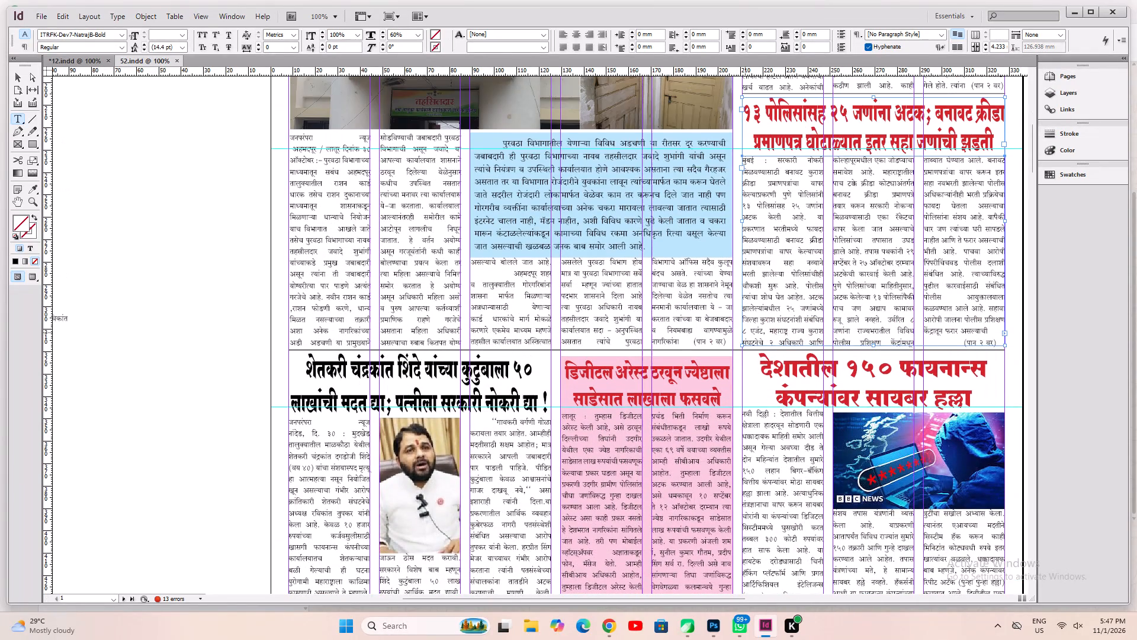
{"action": "left_click", "coordinate": [747, 331]}
{"action": "key", "text": "ctrl+a"}
{"action": "key", "text": "ctrl+c"}
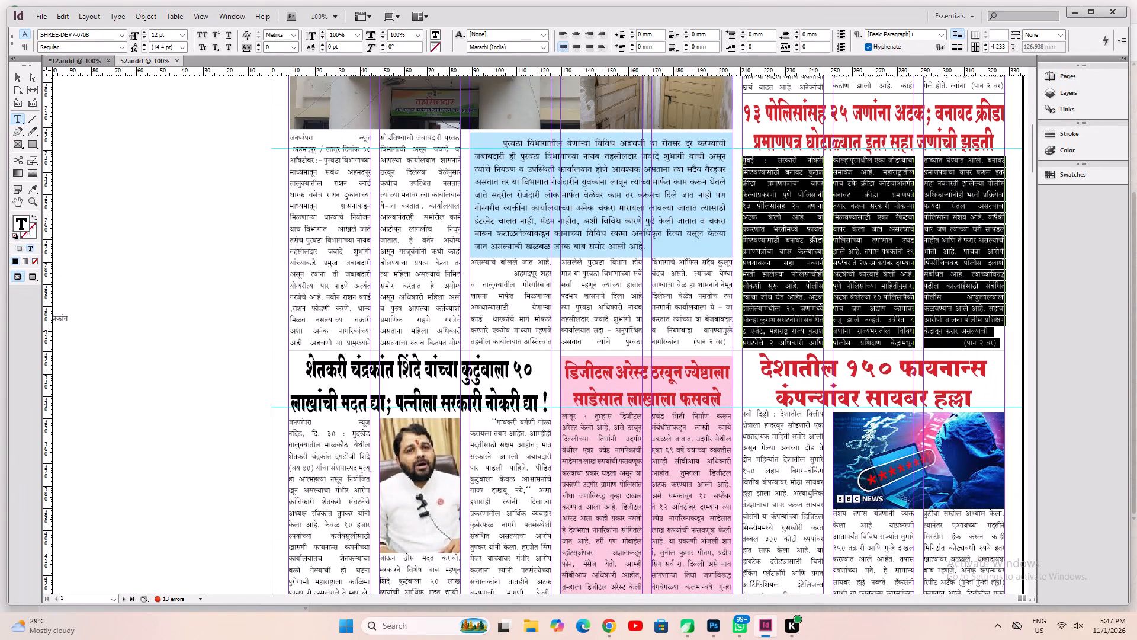
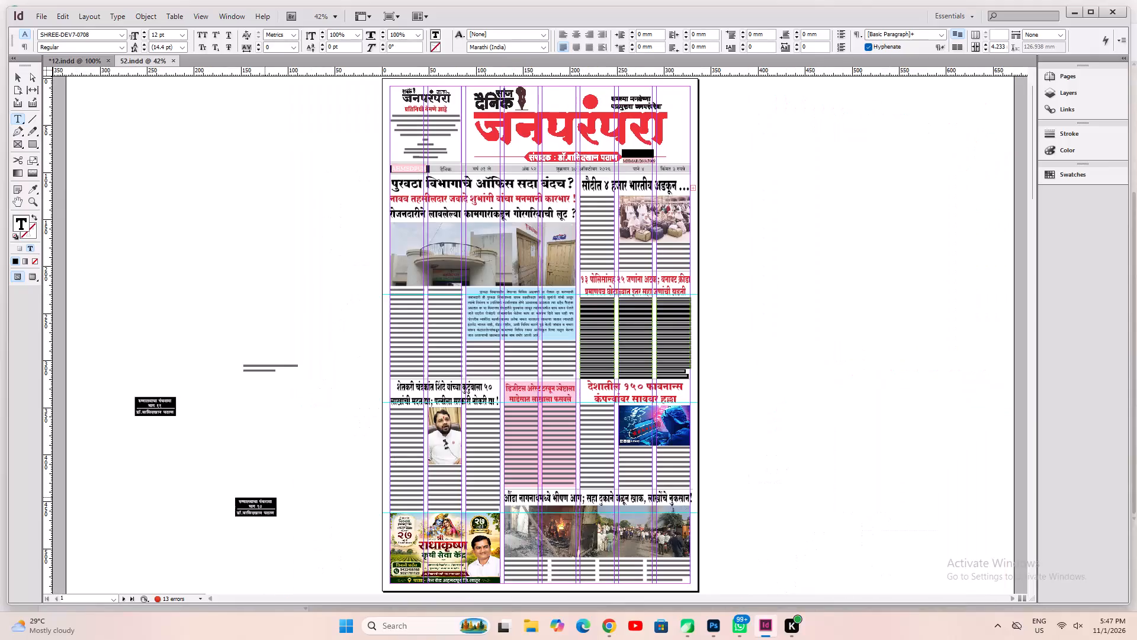
Switch to 12.indd, replace the arrests story's whole body text with the copied text, and fit its frame to the content.
{"action": "left_click", "coordinate": [85, 60]}
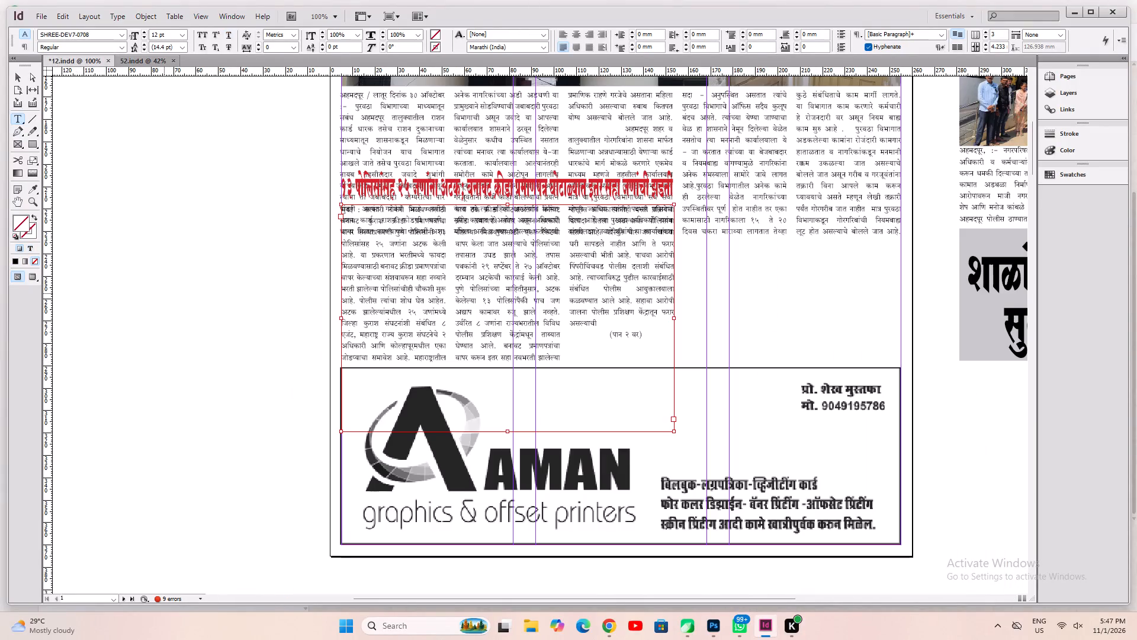
{"action": "left_click", "coordinate": [493, 300]}
{"action": "key", "text": "ctrl+a"}
{"action": "key", "text": "ctrl+v"}
{"action": "key", "text": "ctrl+alt+c"}
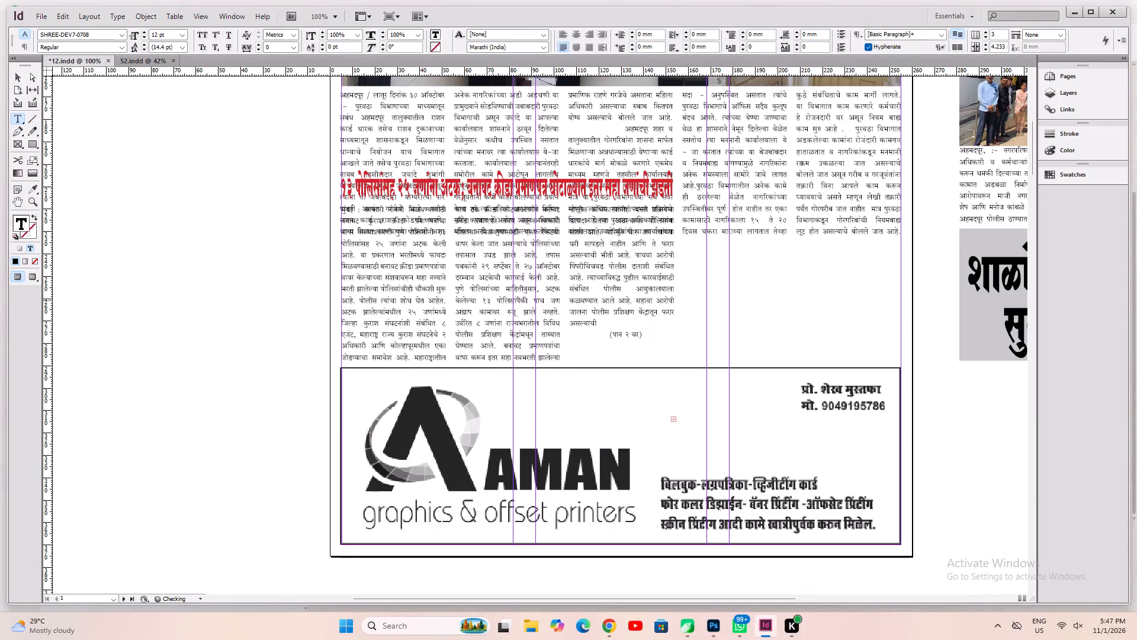
Delete the (पान २ वर) continuation line from the end of the arrests story's third column and save the document.
{"action": "left_click", "coordinate": [616, 325]}
{"action": "key", "text": "shift+Down"}
{"action": "key", "text": "shift+Down"}
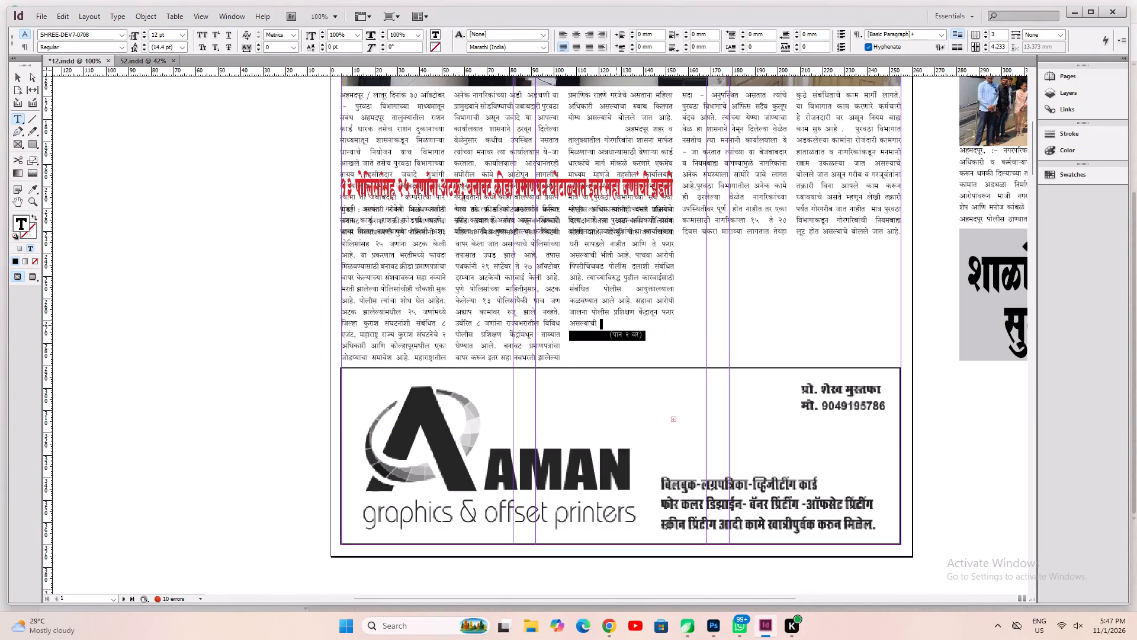
{"action": "key", "text": "BackSpace"}
{"action": "key", "text": "ctrl+s"}
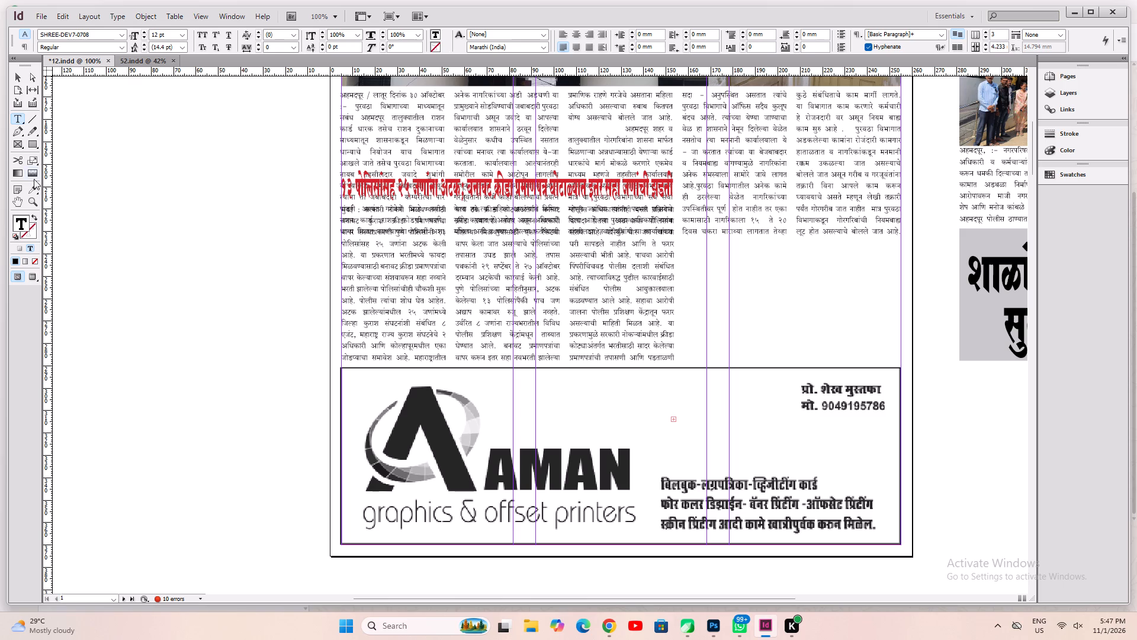
Move the arrests headline and body onto the pasteboard left of the page, fit their frames, and shift the body clear below the headline.
{"action": "left_click", "coordinate": [14, 73]}
{"action": "left_click", "coordinate": [563, 172]}
{"action": "left_click", "coordinate": [561, 275], "text": "shift"}
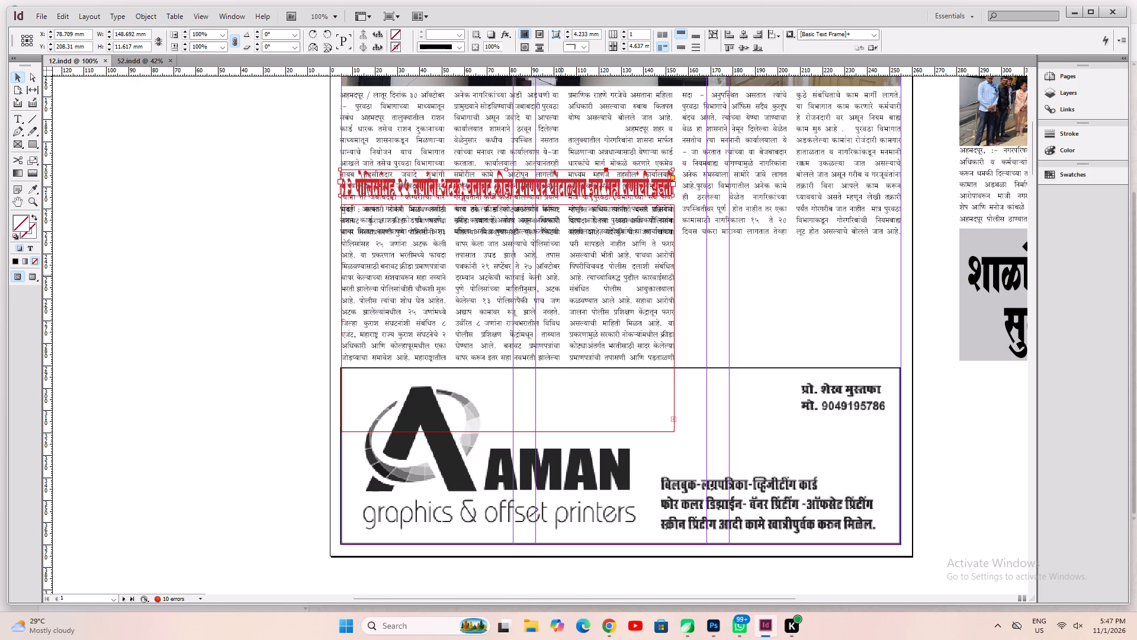
{"action": "left_click_drag", "start_coordinate": [608, 324], "coordinate": [201, 344]}
{"action": "key", "text": "ctrl+alt+c"}
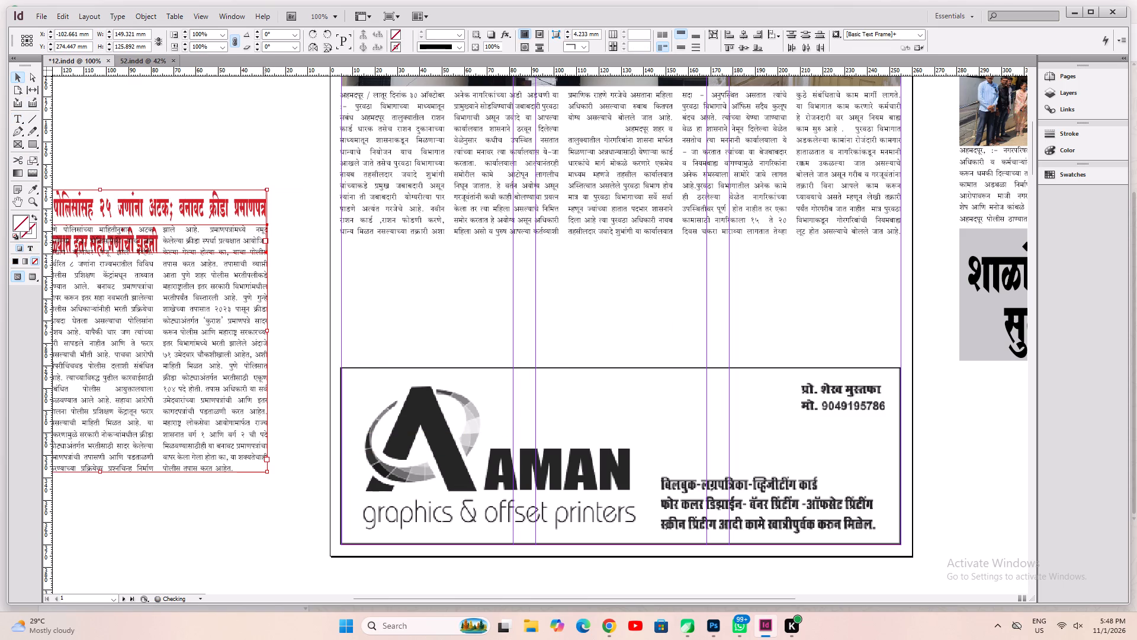
{"action": "left_click", "coordinate": [254, 507]}
{"action": "left_click", "coordinate": [166, 452]}
{"action": "left_click_drag", "start_coordinate": [124, 407], "coordinate": [142, 499]}
{"action": "left_click", "coordinate": [131, 225]}
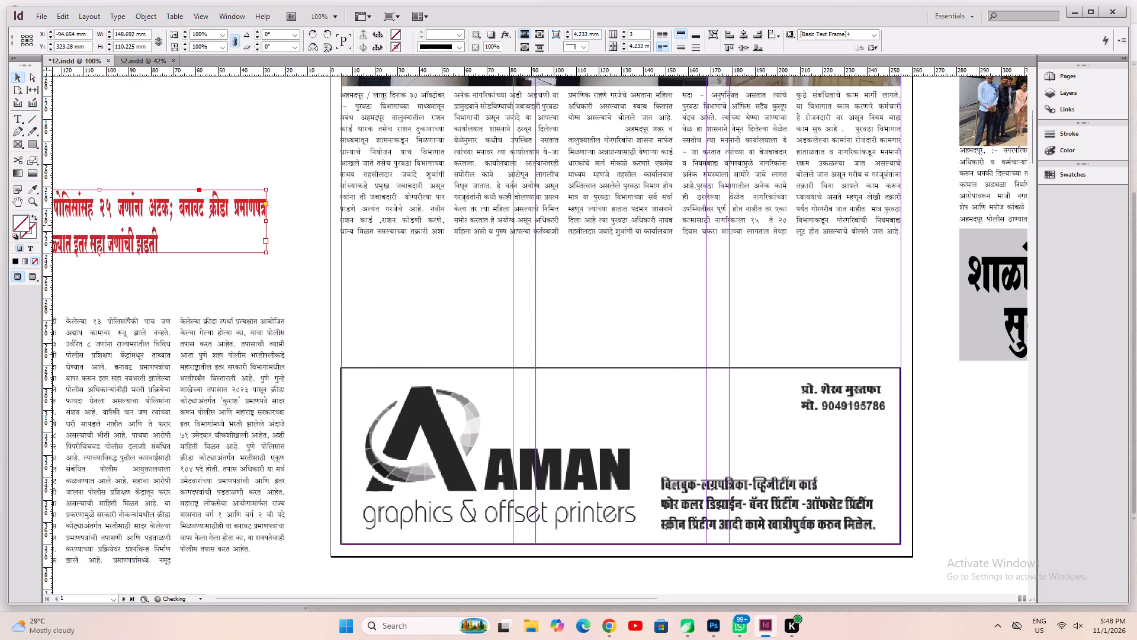
Place the red arrests headline directly above its three-column body on the pasteboard, edges aligned, and fit its frame to the text.
{"action": "key", "text": "ctrl+1"}
{"action": "key", "text": "ctrl+alt+c"}
{"action": "left_click_drag", "start_coordinate": [444, 328], "coordinate": [876, 347]}
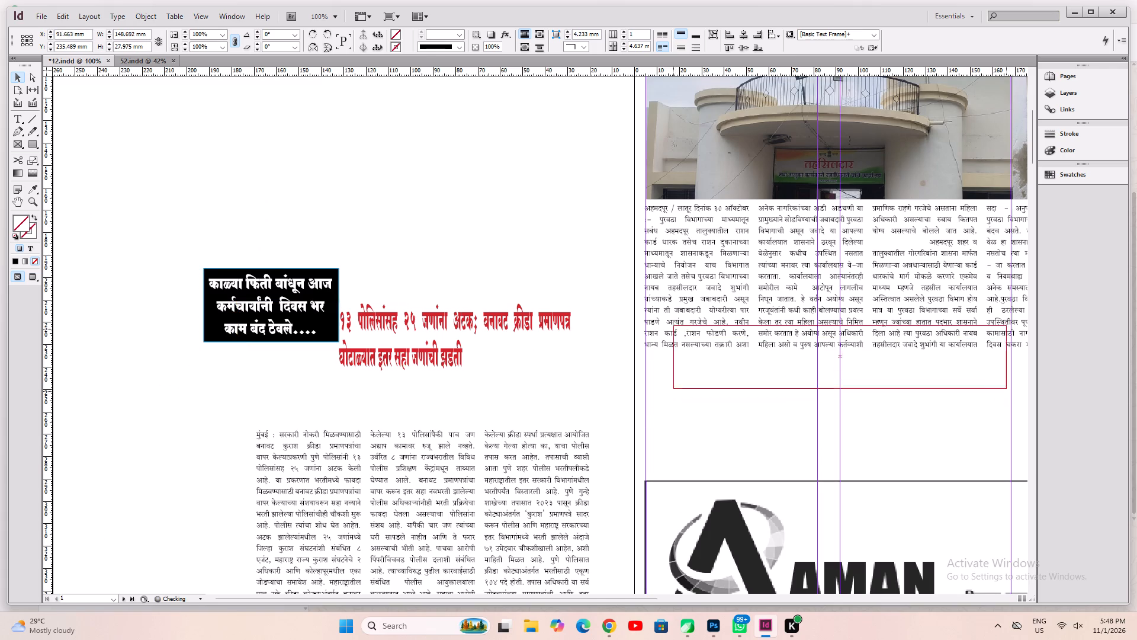
{"action": "left_click_drag", "start_coordinate": [876, 347], "coordinate": [850, 330]}
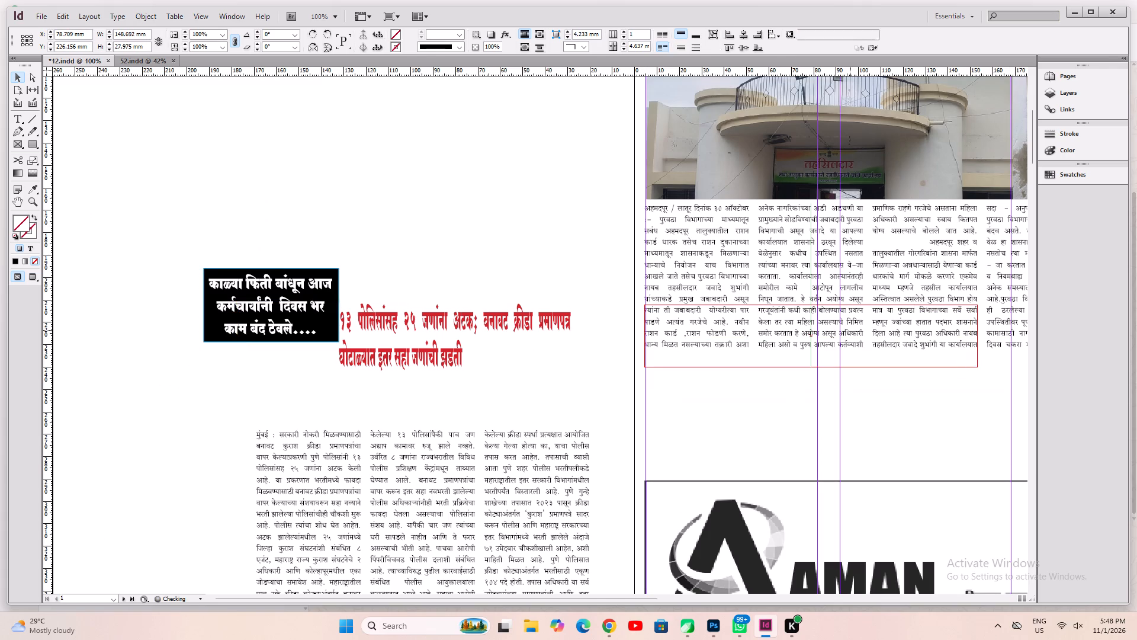
{"action": "left_click_drag", "start_coordinate": [850, 330], "coordinate": [455, 412]}
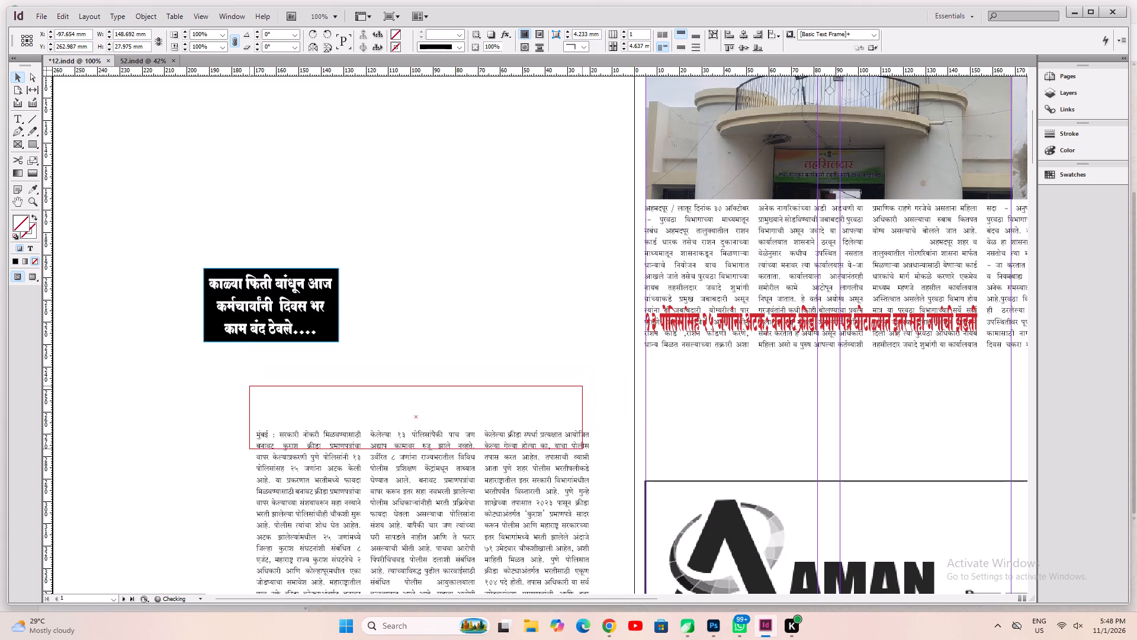
{"action": "left_click_drag", "start_coordinate": [455, 412], "coordinate": [462, 423]}
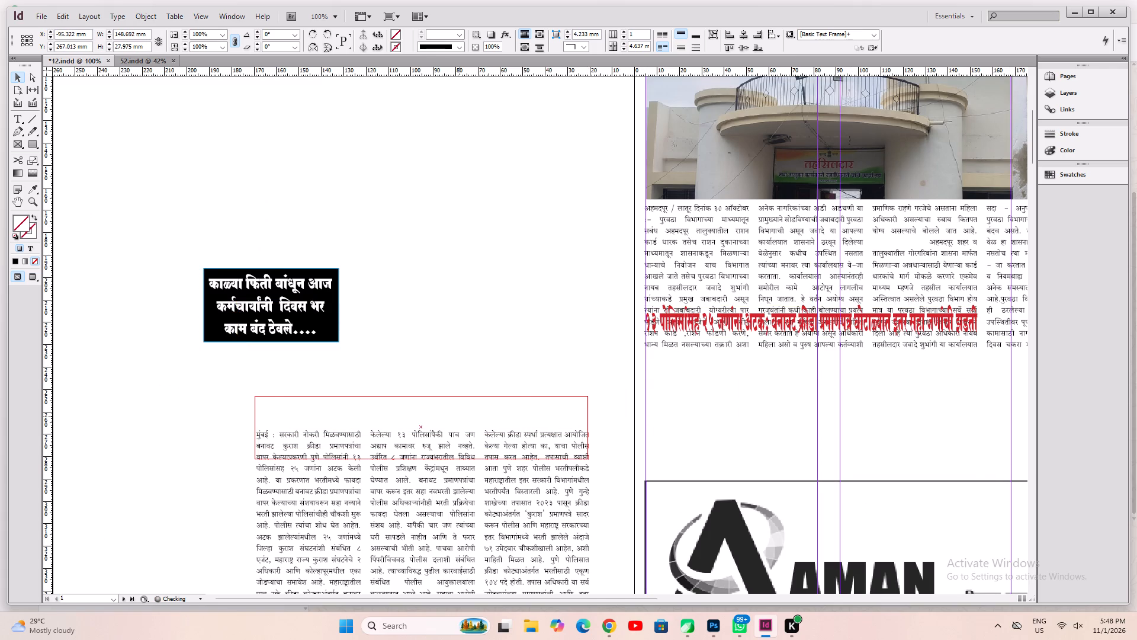
{"action": "key", "text": "Right"}
{"action": "key", "text": "Right"}
{"action": "key", "text": "Up"}
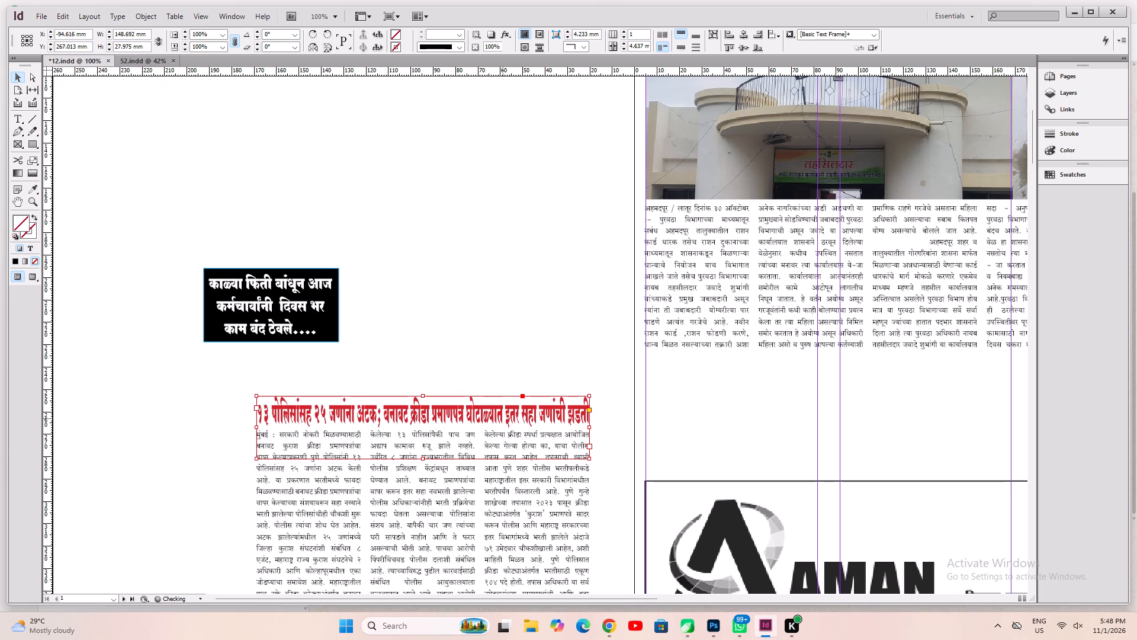
{"action": "key", "text": "ctrl+alt+c"}
Move the arrests headline and body together back onto the page at the left margin, over the lead story's lower lines.
{"action": "left_click", "coordinate": [504, 466]}
{"action": "left_click", "coordinate": [493, 411], "text": "shift"}
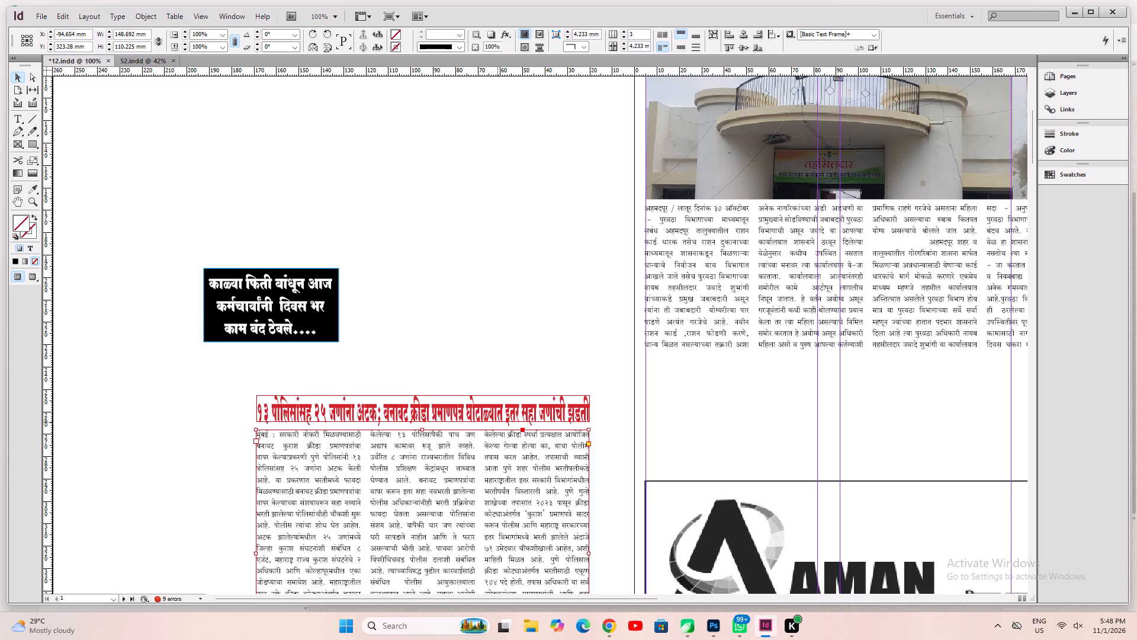
{"action": "left_click_drag", "start_coordinate": [417, 522], "coordinate": [808, 405]}
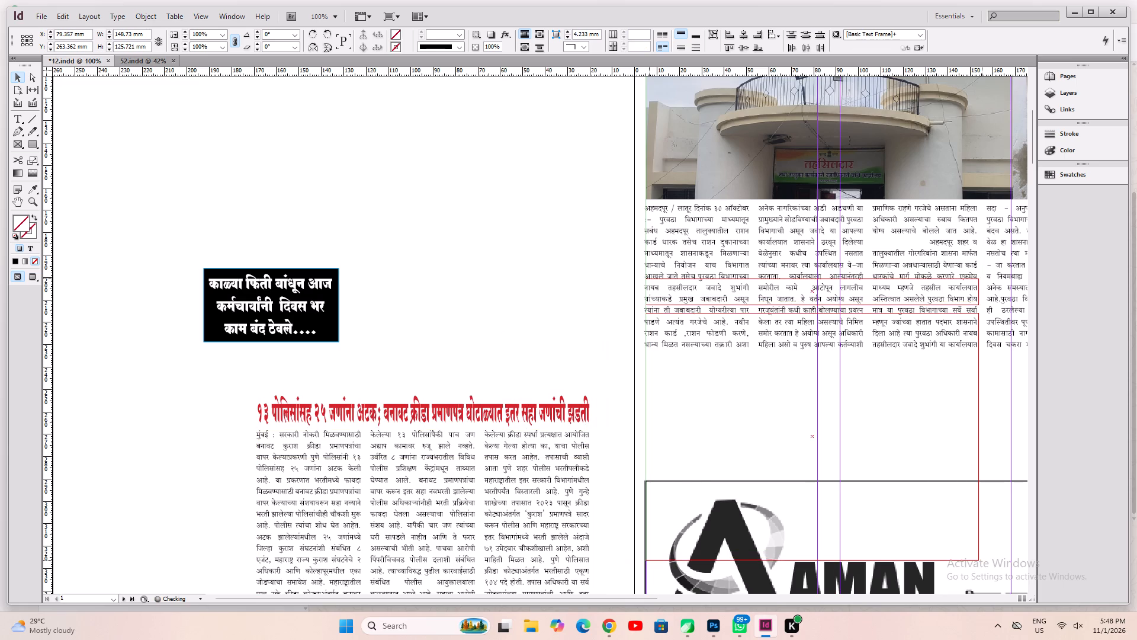
{"action": "left_click_drag", "start_coordinate": [808, 405], "coordinate": [807, 410]}
Shorten the three-column arrests body frame to about 72.7 mm high so it ends at the advertisement's top edge.
{"action": "key", "text": "ctrl+1"}
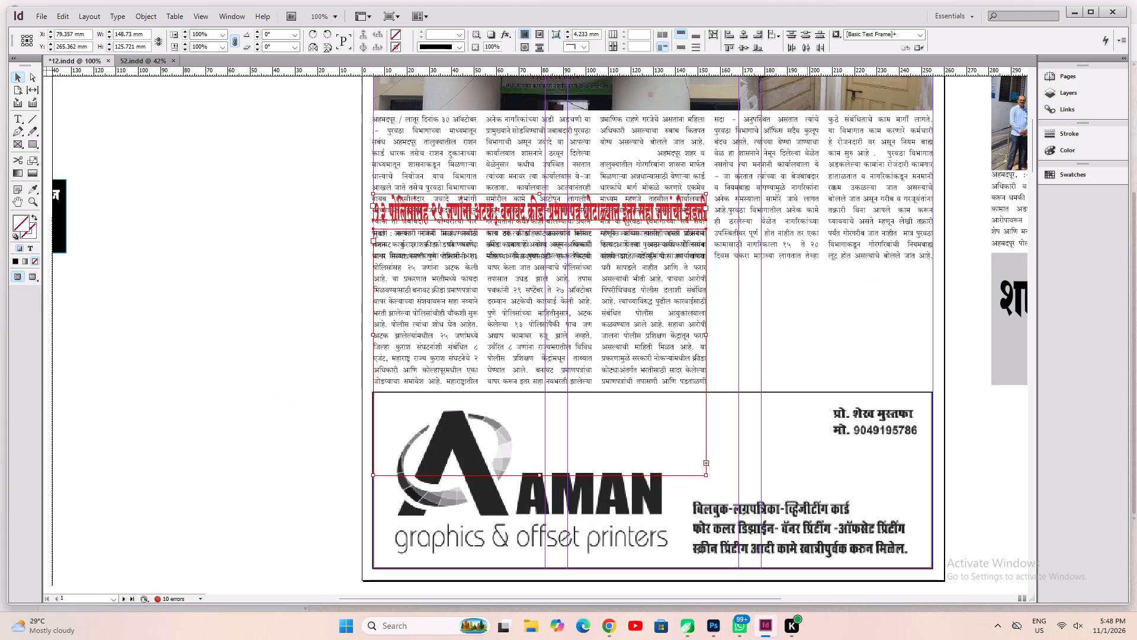
{"action": "scroll", "coordinate": [433, 361], "scroll_direction": "down", "scroll_amount": 3}
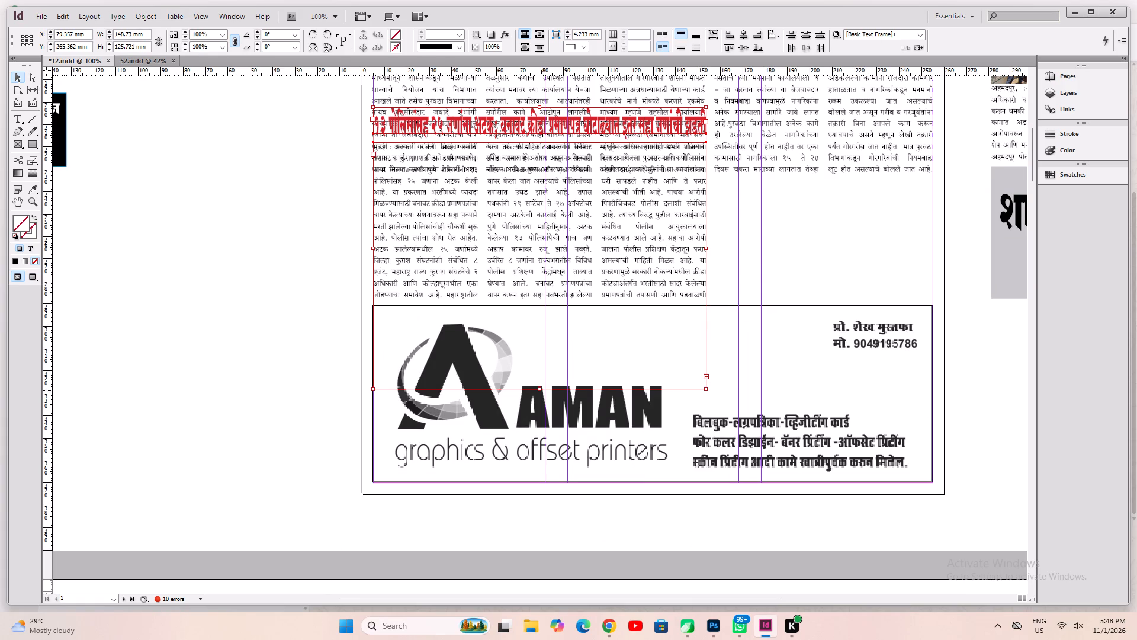
{"action": "left_click_drag", "start_coordinate": [541, 389], "coordinate": [534, 306]}
{"action": "key", "text": "ctrl+z"}
{"action": "left_click", "coordinate": [265, 310]}
{"action": "left_click", "coordinate": [582, 269]}
{"action": "key", "text": "ctrl+alt+c"}
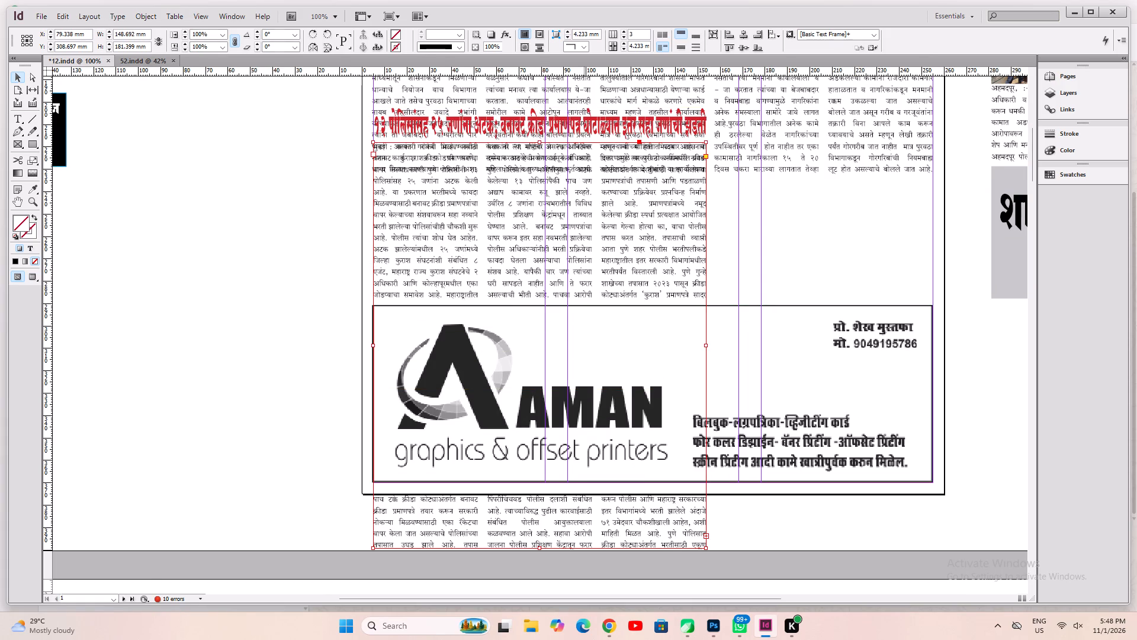
{"action": "left_click_drag", "start_coordinate": [540, 549], "coordinate": [505, 303]}
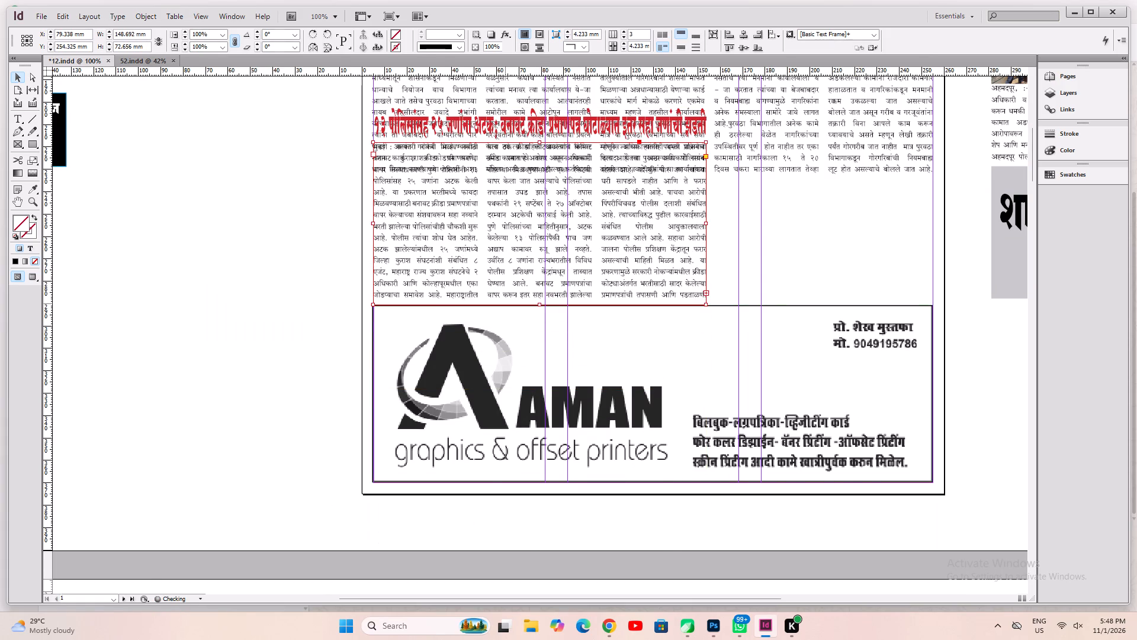
Group the arrests headline with its body and apply text wrap around the group's bounding box.
{"action": "scroll", "coordinate": [506, 300], "scroll_direction": "up", "scroll_amount": 1}
{"action": "left_click", "coordinate": [531, 165], "text": "shift"}
{"action": "key", "text": "ctrl+g"}
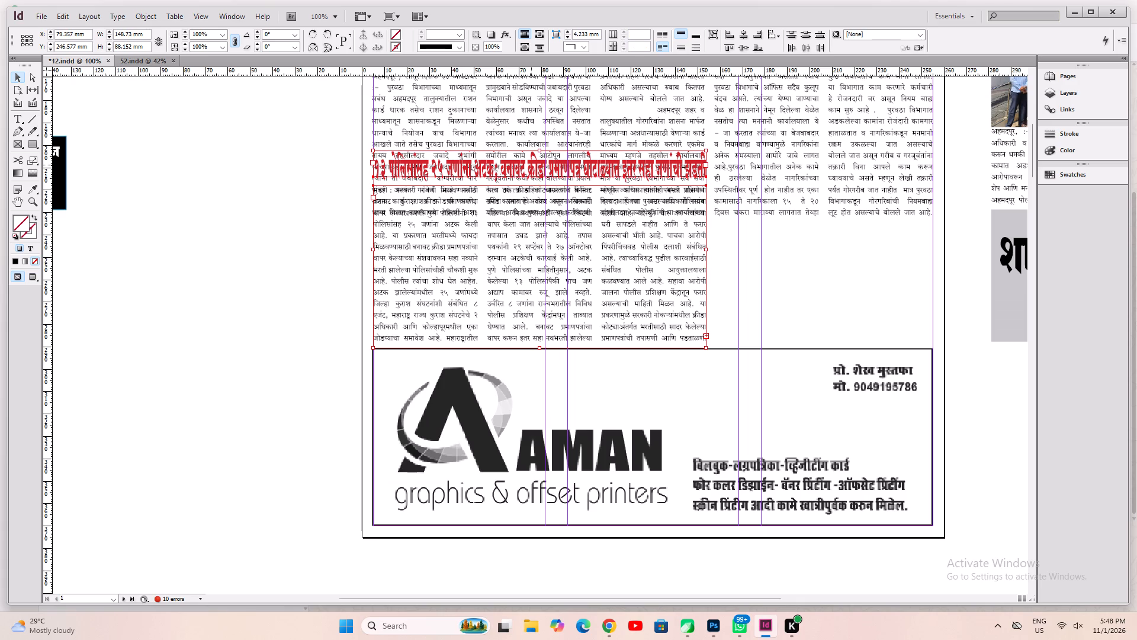
{"action": "key", "text": "ctrl+alt+w"}
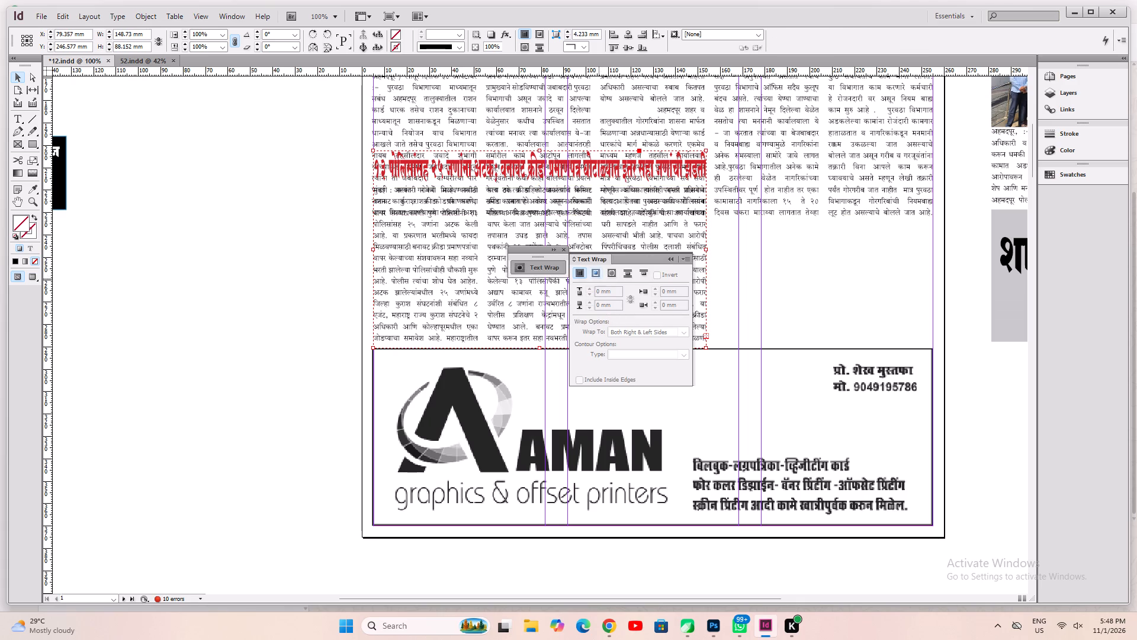
{"action": "left_click", "coordinate": [598, 276]}
{"action": "left_click", "coordinate": [563, 248]}
Fit the five-column lead story's frame to its text, extending it to about 115.2 mm high.
{"action": "left_click", "coordinate": [785, 175]}
{"action": "key", "text": "ctrl+alt+c"}
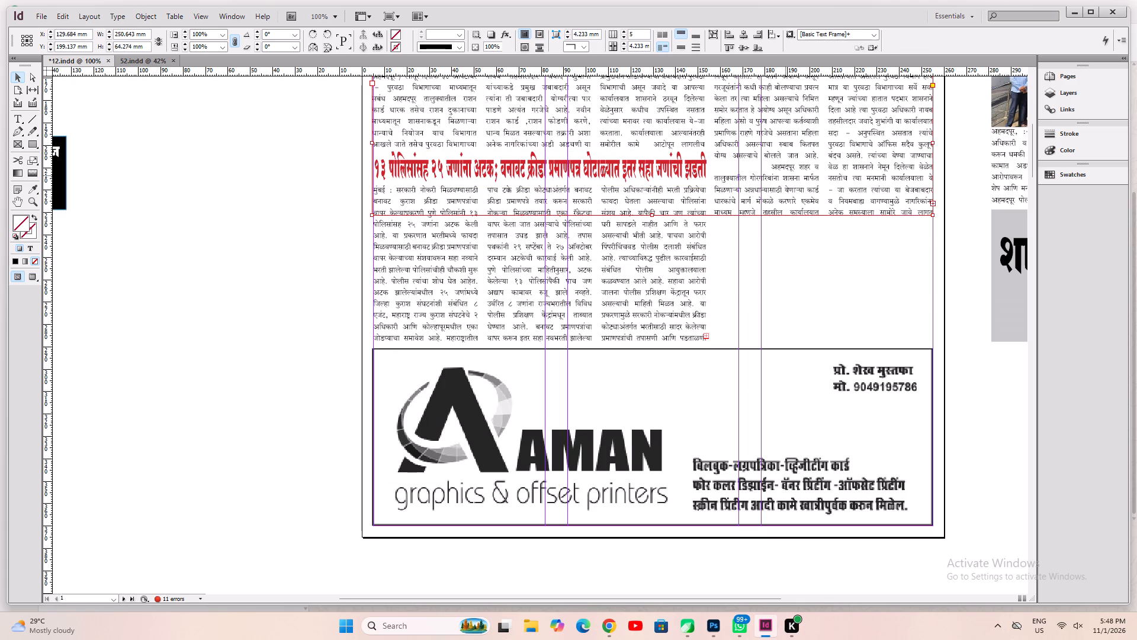
{"action": "left_click", "coordinate": [561, 233]}
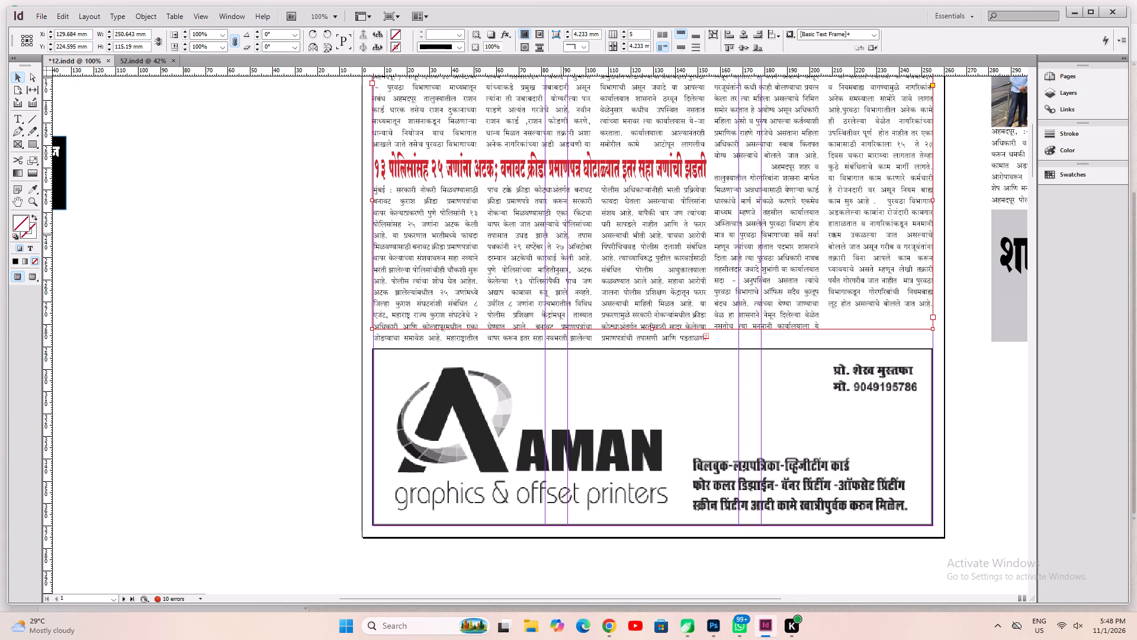
Nudge the grouped arrests story up about 4.6 mm, to a Y position of about 242 mm, and save the document.
{"action": "left_click", "coordinate": [444, 283], "text": "ctrl"}
{"action": "key", "text": "Up"}
{"action": "key", "text": "Up"}
{"action": "key", "text": "Up"}
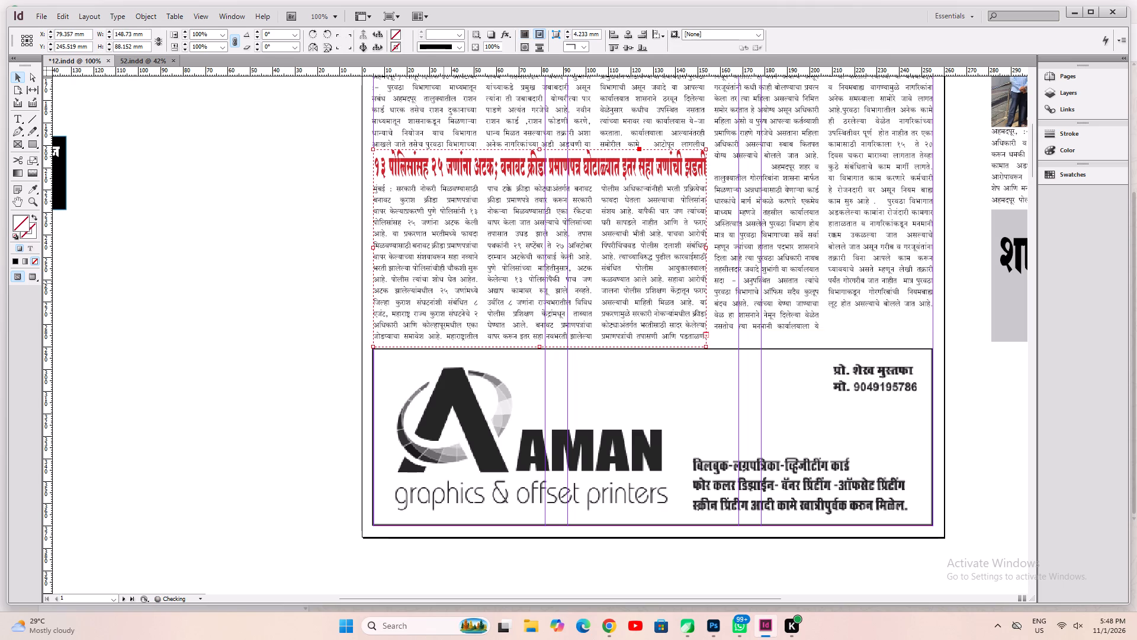
{"action": "key", "text": "Up"}
{"action": "key", "text": "Up"}
{"action": "key", "text": "Up"}
{"action": "key", "text": "Up"}
{"action": "key", "text": "Up"}
{"action": "key", "text": "Up"}
{"action": "key", "text": "Up"}
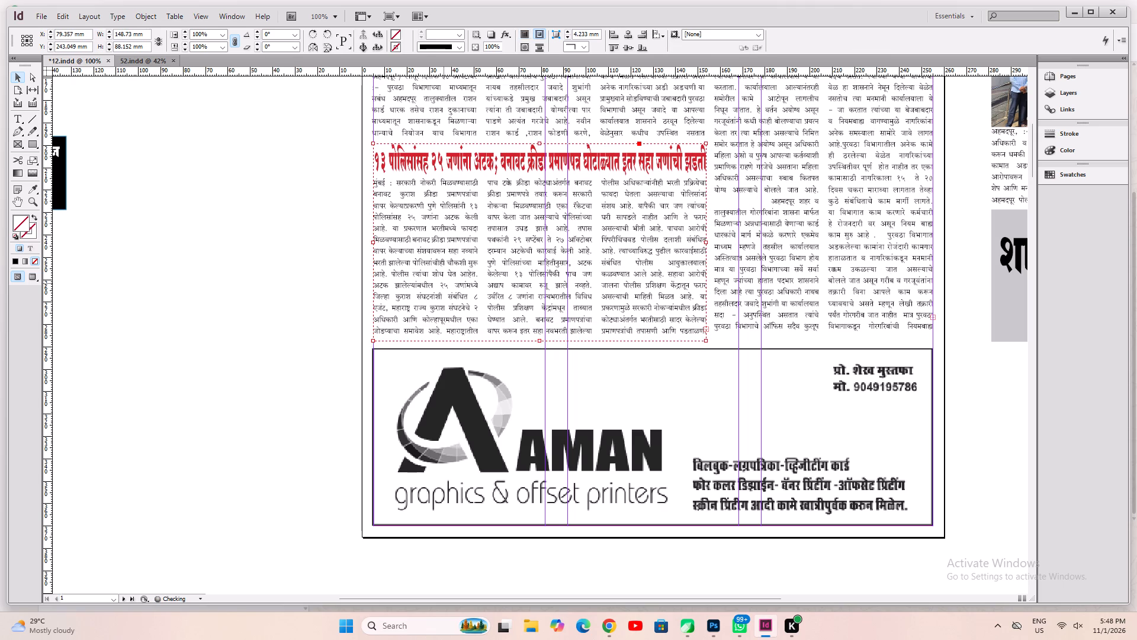
{"action": "key", "text": "Up"}
{"action": "key", "text": "Up"}
{"action": "key", "text": "Up"}
{"action": "key", "text": "ctrl+s"}
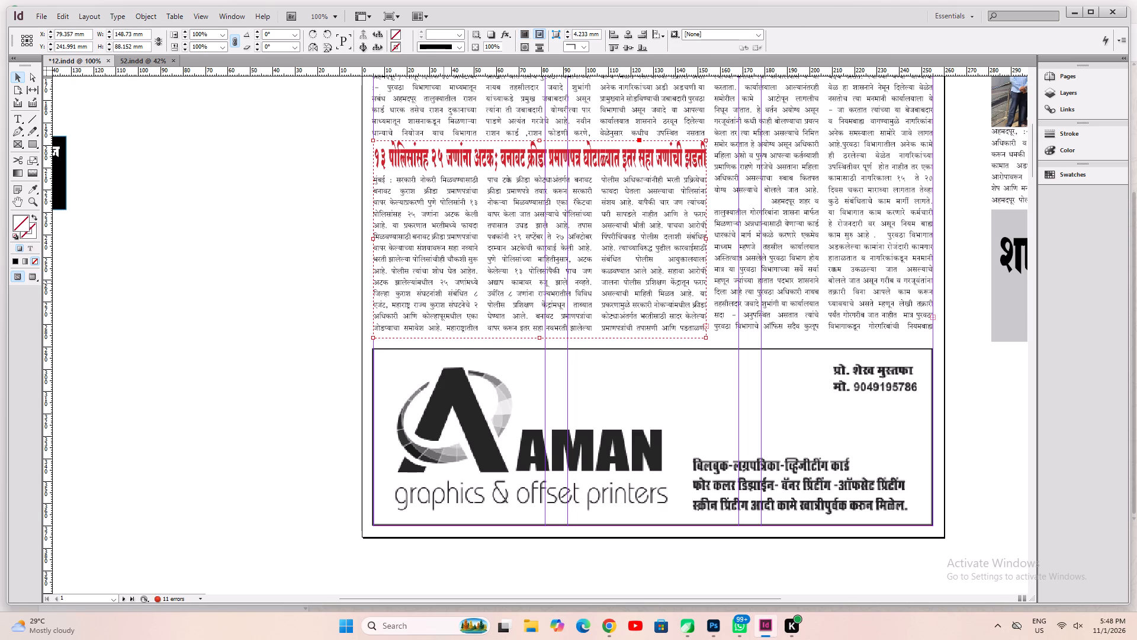
Extend the AMAN advertisement's top edge up to just below the stories, making it about 84.8 mm high, and save.
{"action": "left_click", "coordinate": [339, 345]}
{"action": "left_click", "coordinate": [692, 426], "text": "ctrl"}
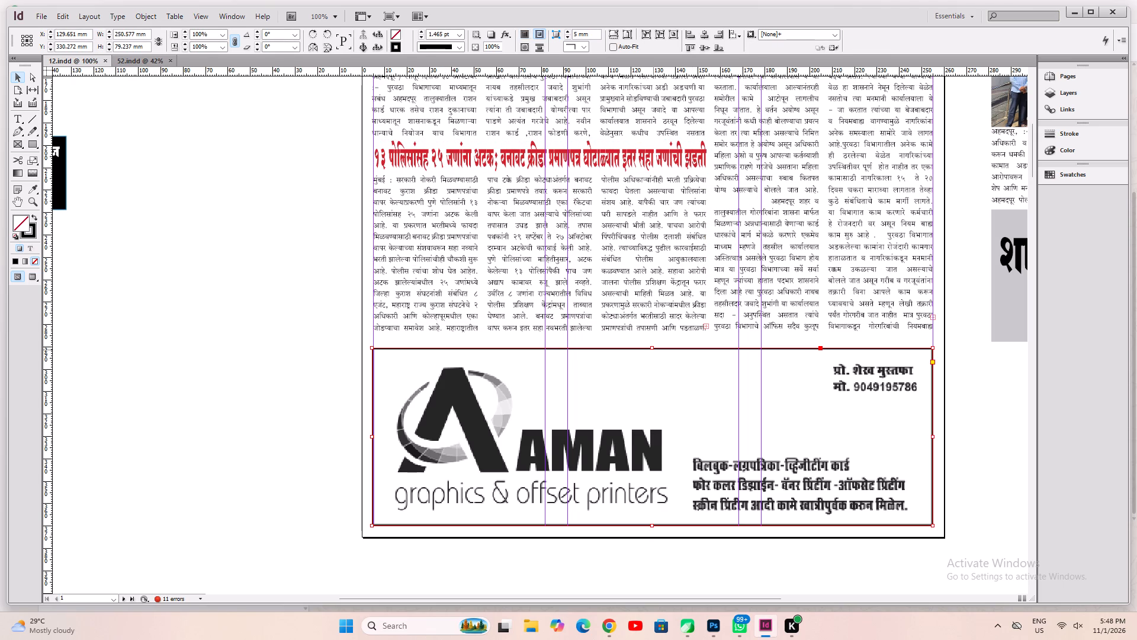
{"action": "left_click_drag", "start_coordinate": [653, 349], "coordinate": [651, 335], "text": "ctrl"}
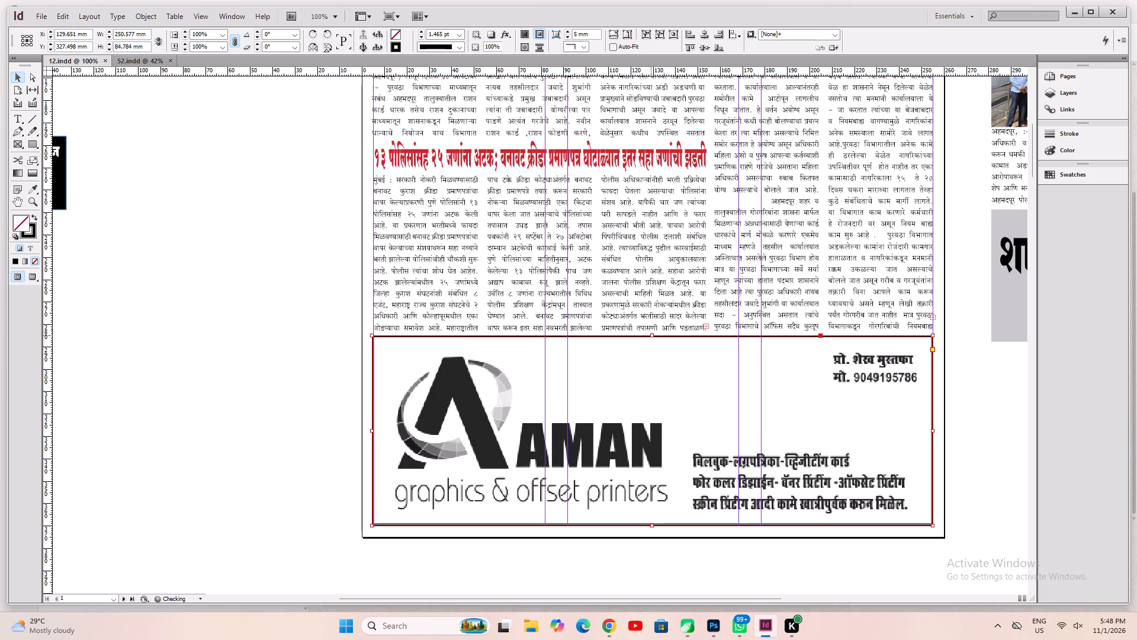
{"action": "key", "text": "ctrl+s"}
{"action": "key", "text": "ctrl+s"}
Check the layout and object frames across the whole front page, saving the document.
{"action": "key", "text": "ctrl+0"}
{"action": "key", "text": "ctrl+a"}
{"action": "key", "text": "ctrl+s"}
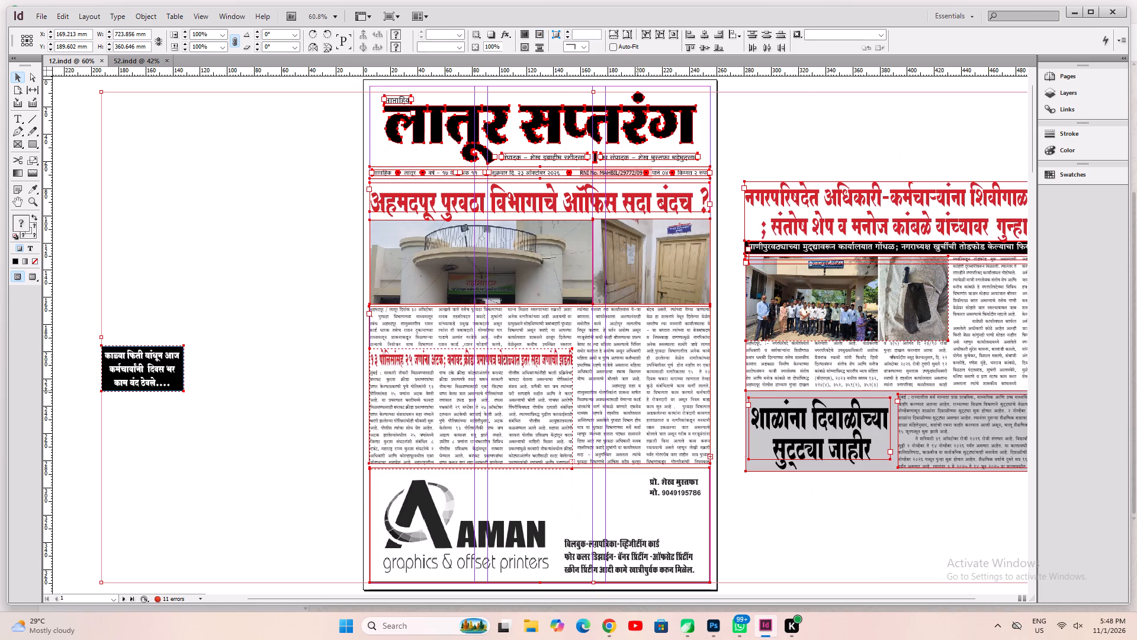
{"action": "left_click", "coordinate": [296, 341]}
{"action": "key", "text": "ctrl+s"}
{"action": "key", "text": "ctrl+a"}
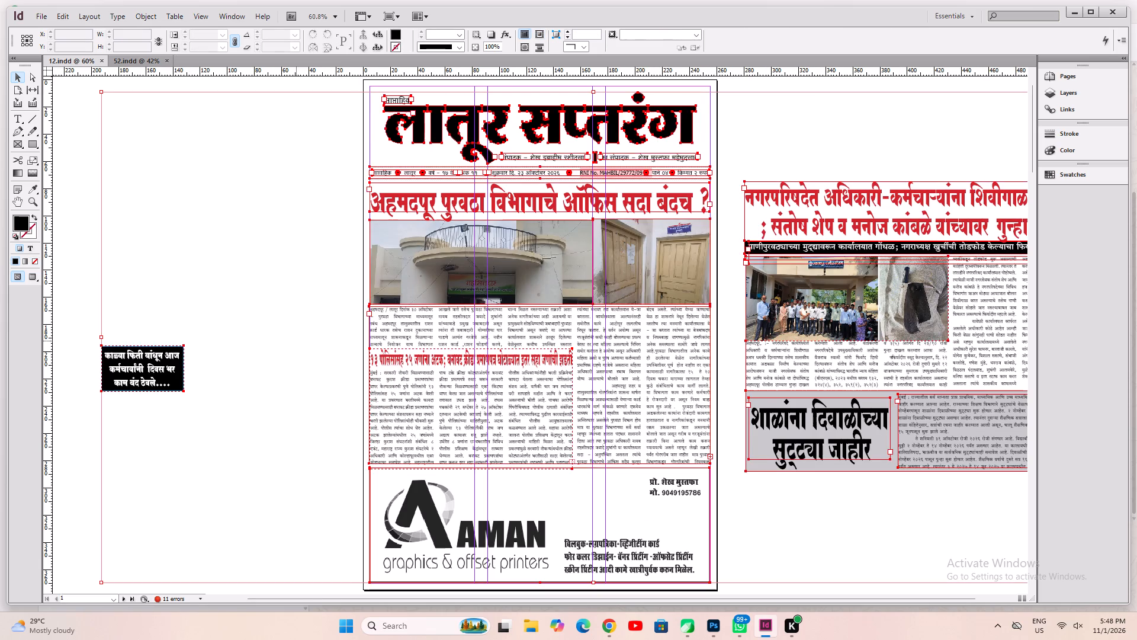
{"action": "key", "text": "ctrl+s"}
{"action": "left_click", "coordinate": [296, 341]}
{"action": "key", "text": "ctrl+a"}
{"action": "key", "text": "ctrl+s"}
{"action": "left_click", "coordinate": [282, 349]}
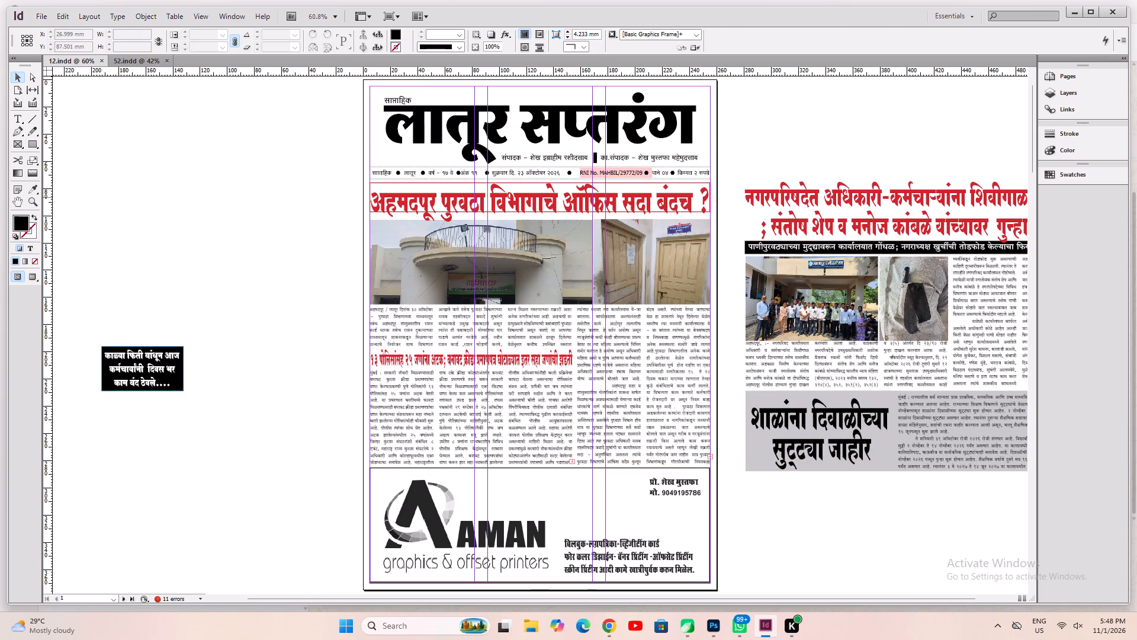
Change the issue number in the dateline under the masthead to अंक १२.
{"action": "left_click", "coordinate": [470, 175]}
{"action": "key", "text": "ctrl+2"}
{"action": "key", "text": "space"}
{"action": "key", "text": "space"}
{"action": "key", "text": "space"}
{"action": "key", "text": "space"}
{"action": "left_click_drag", "start_coordinate": [288, 402], "coordinate": [454, 411]}
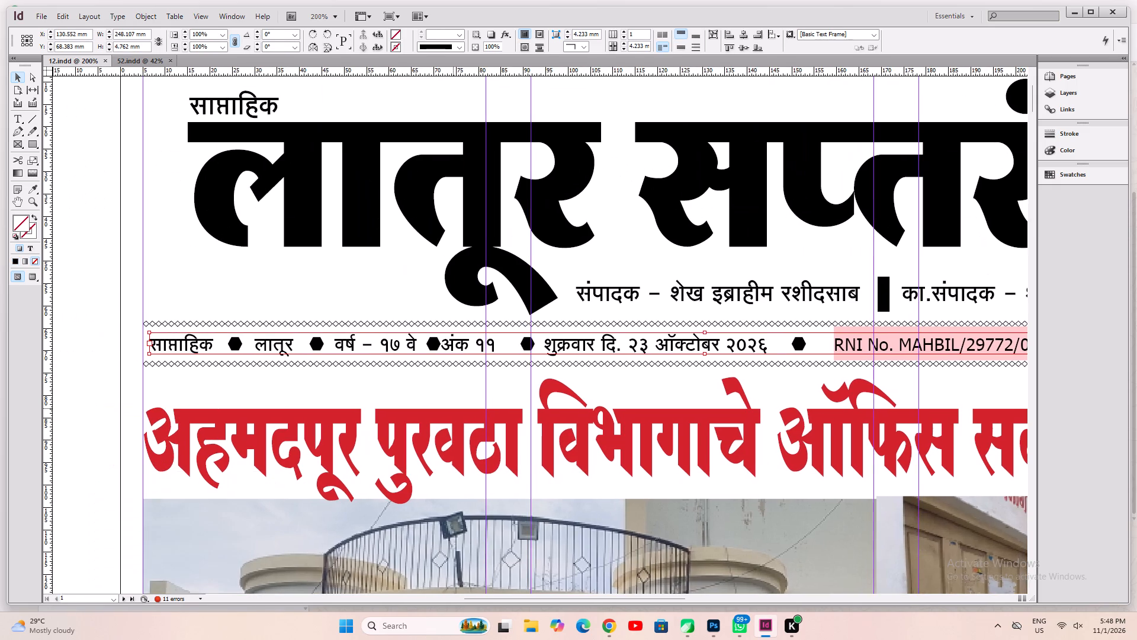
{"action": "left_click", "coordinate": [15, 122]}
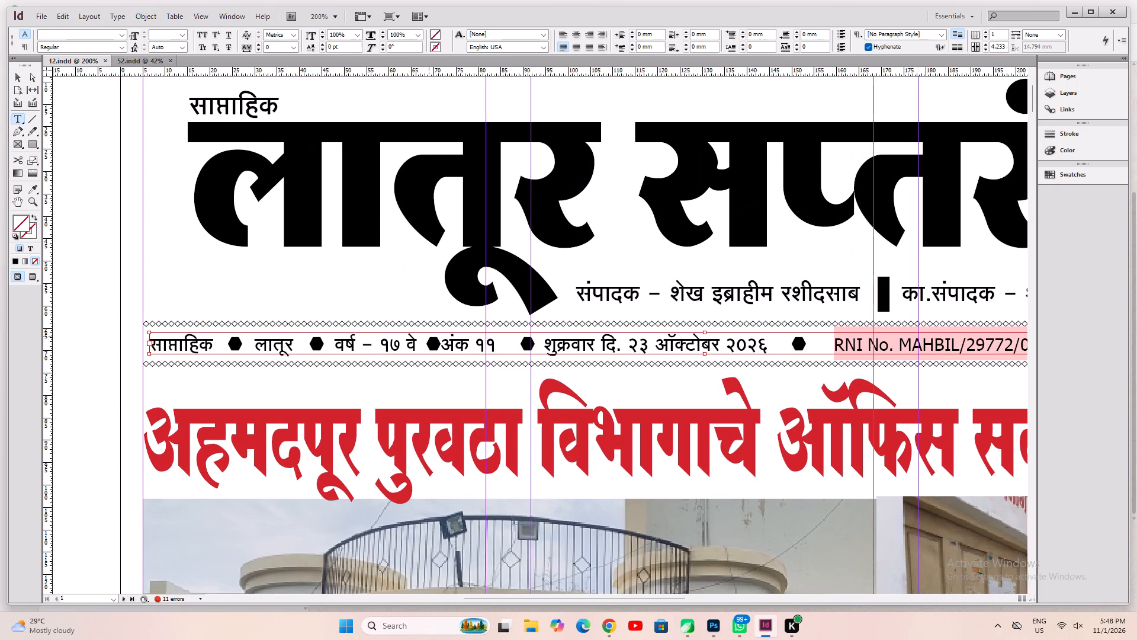
{"action": "left_click", "coordinate": [446, 350]}
{"action": "key", "text": "space"}
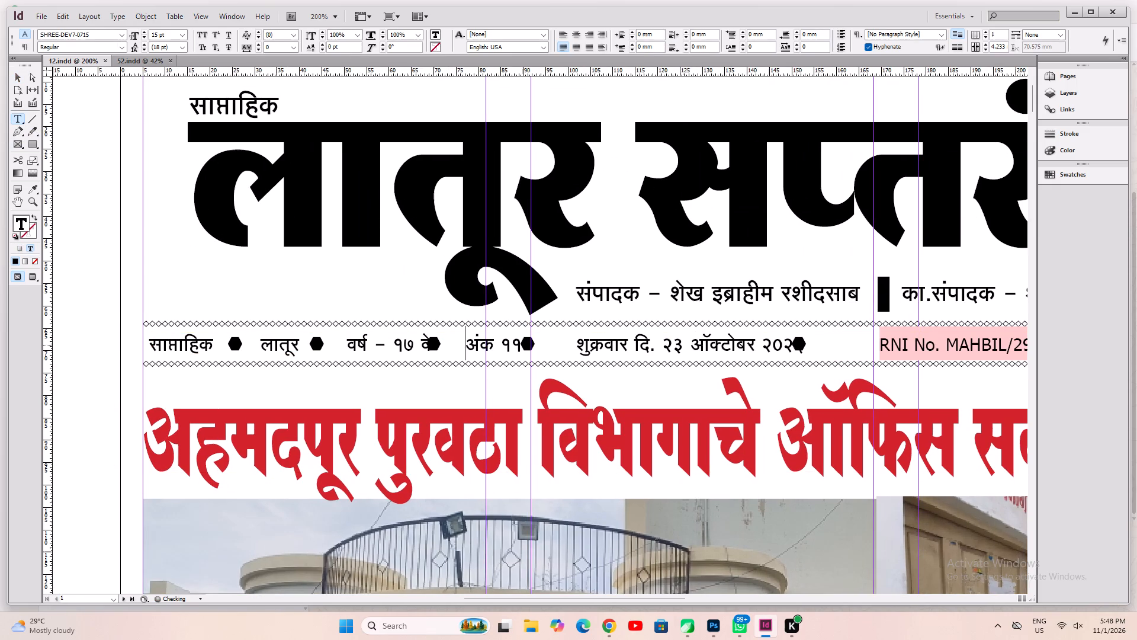
{"action": "key", "text": "BackSpace"}
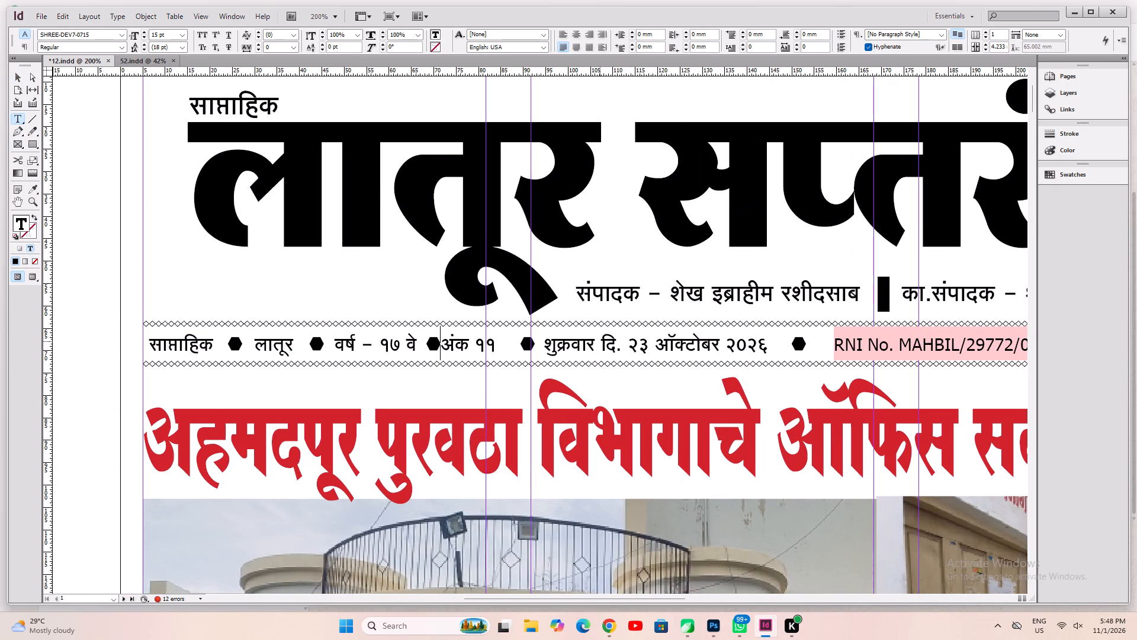
{"action": "key", "text": "Right"}
{"action": "key", "text": "Right"}
{"action": "key", "text": "Right"}
{"action": "key", "text": "Right"}
{"action": "key", "text": "Right"}
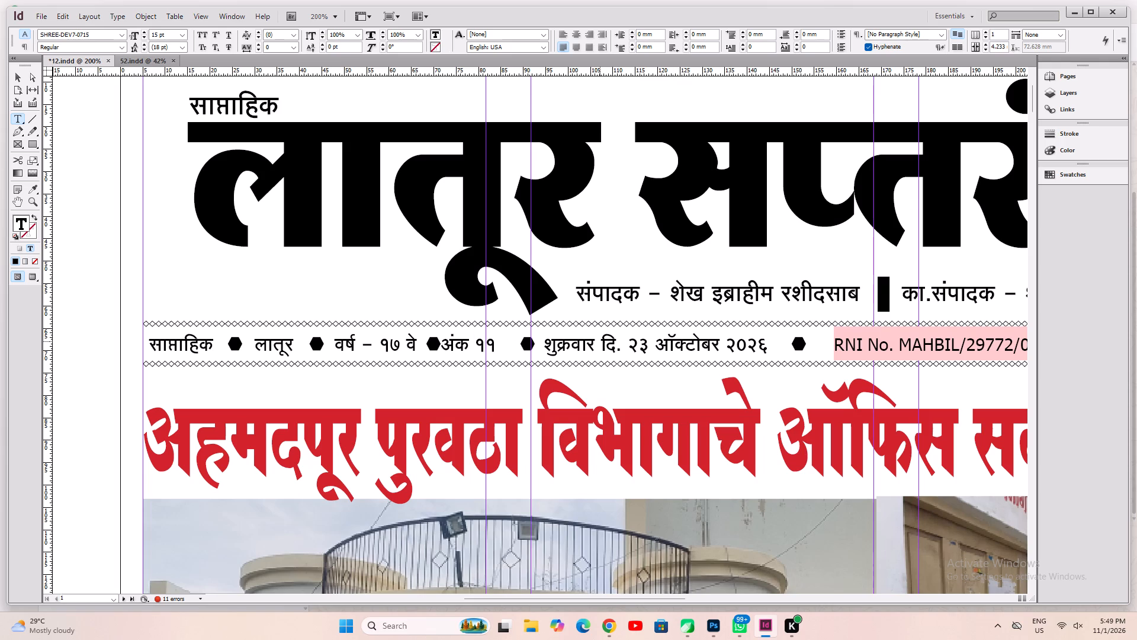
{"action": "key", "text": "shift+Right"}
{"action": "key", "text": "Right"}
{"action": "key", "text": "shift+Right"}
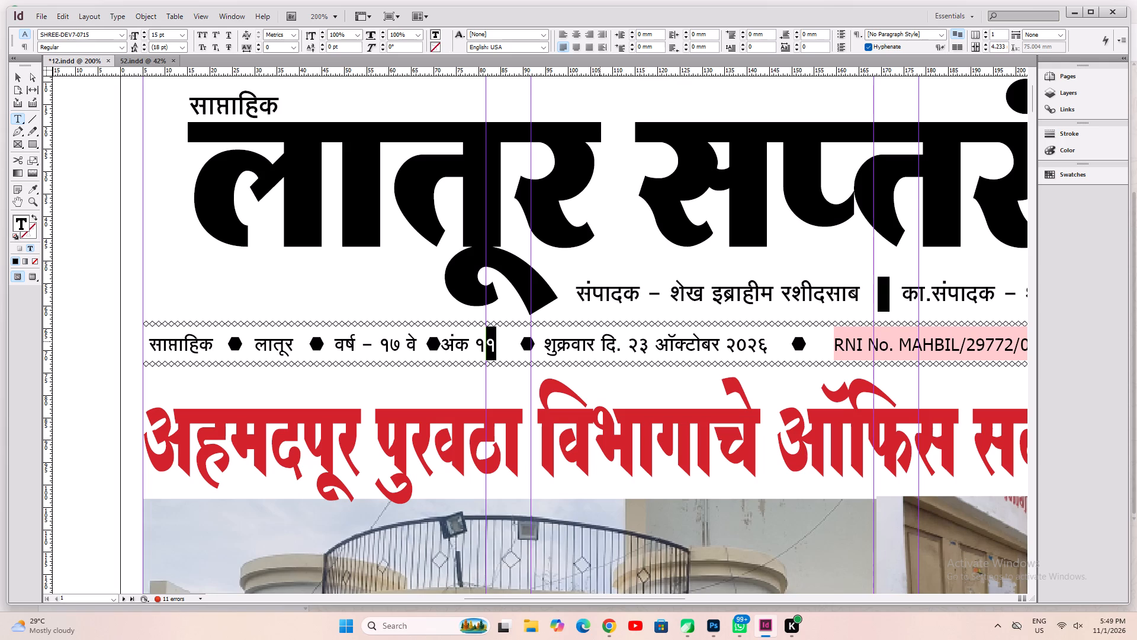
{"action": "key", "text": "2"}
Consult the system calendar, set the dateline's day to २७ before ऑक्टोबर २०२६, and save the document.
{"action": "key", "text": "Right"}
{"action": "key", "text": "Right"}
{"action": "key", "text": "Right"}
{"action": "key", "text": "Right"}
{"action": "key", "text": "Right"}
{"action": "key", "text": "Right"}
{"action": "key", "text": "Right"}
{"action": "key", "text": "Right"}
{"action": "key", "text": "Right"}
{"action": "key", "text": "Right"}
{"action": "key", "text": "Right"}
{"action": "key", "text": "Right"}
{"action": "key", "text": "Right"}
{"action": "key", "text": "Right"}
{"action": "key", "text": "Right"}
{"action": "key", "text": "Right"}
{"action": "key", "text": "Right"}
{"action": "key", "text": "Right"}
{"action": "key", "text": "Right"}
{"action": "key", "text": "Right"}
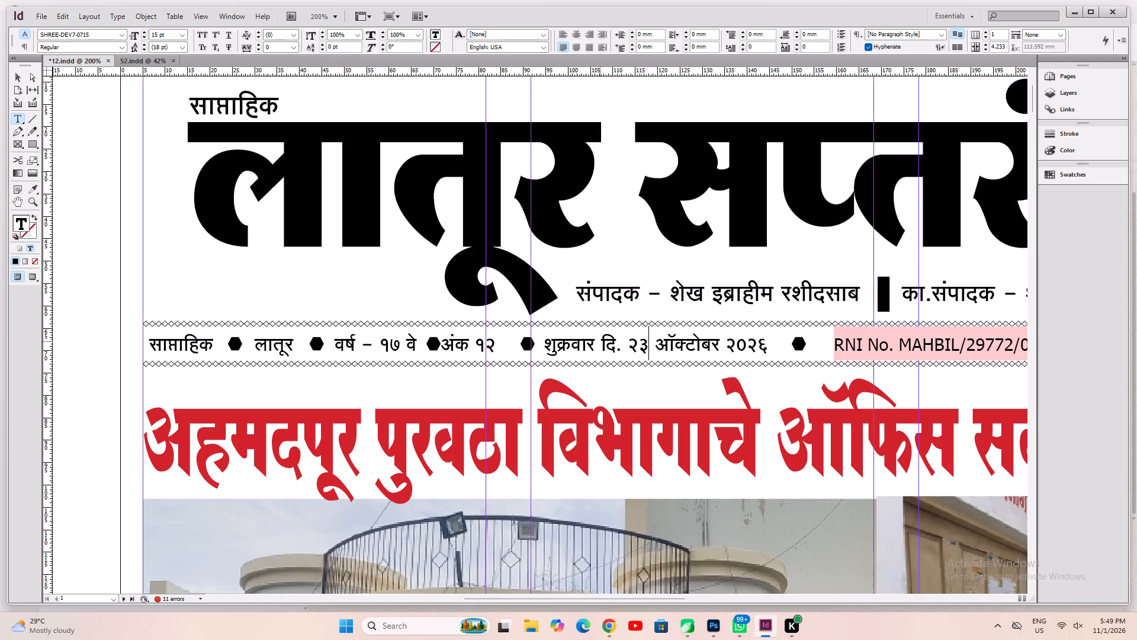
{"action": "key", "text": "shift+Left"}
{"action": "key", "text": "shift+Left"}
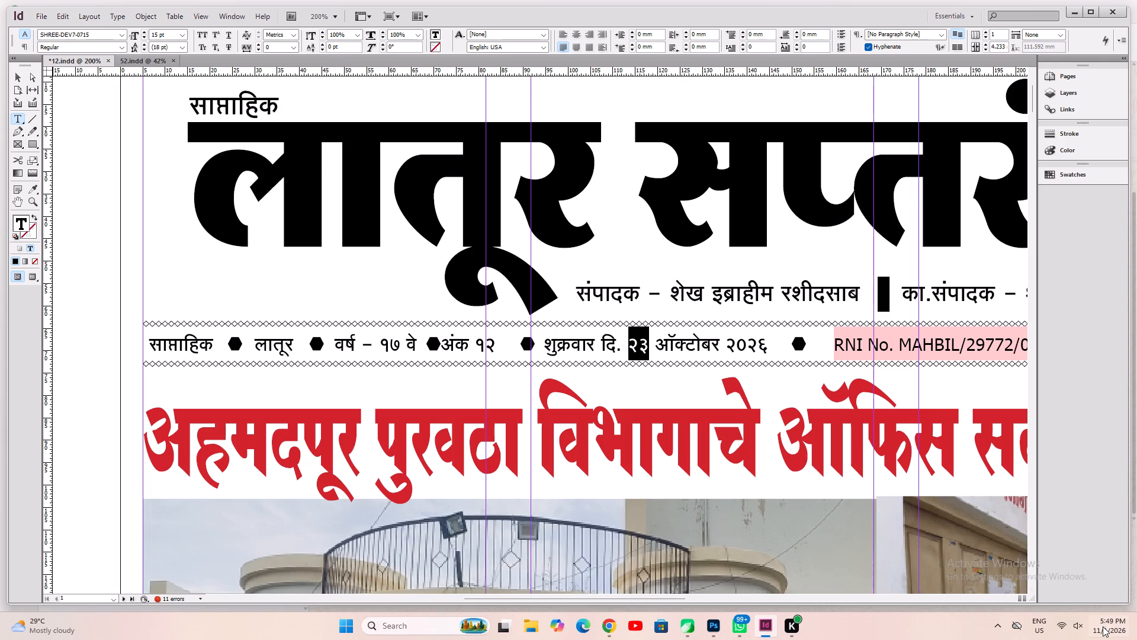
{"action": "left_click", "coordinate": [1103, 627]}
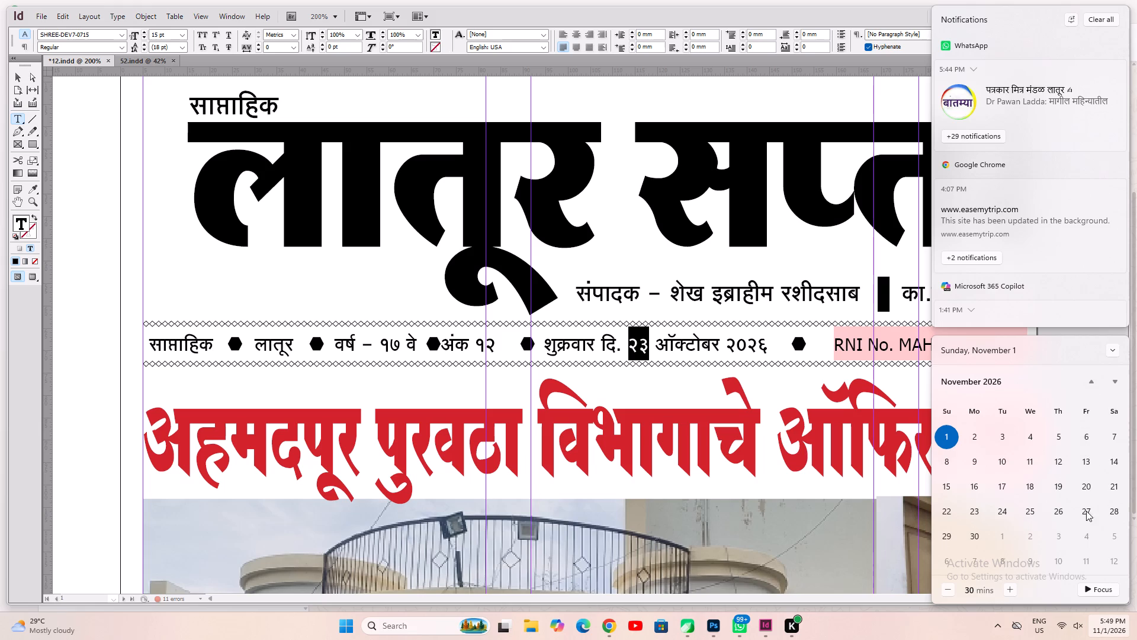
{"action": "left_click", "coordinate": [661, 340]}
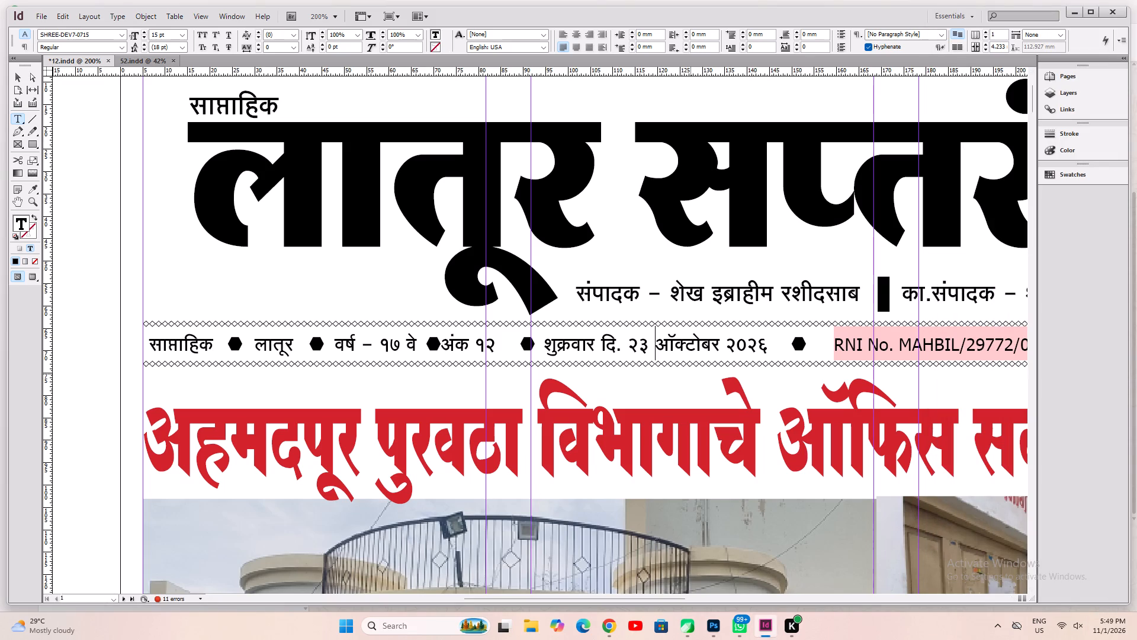
{"action": "key", "text": "Left"}
{"action": "key", "text": "shift+Left"}
{"action": "key", "text": "7"}
{"action": "key", "text": "ctrl+s"}
{"action": "key", "text": "ctrl+0"}
{"action": "key", "text": "ctrl+s"}
Start exporting the issue 12 document.
{"action": "key", "text": "ctrl+e"}
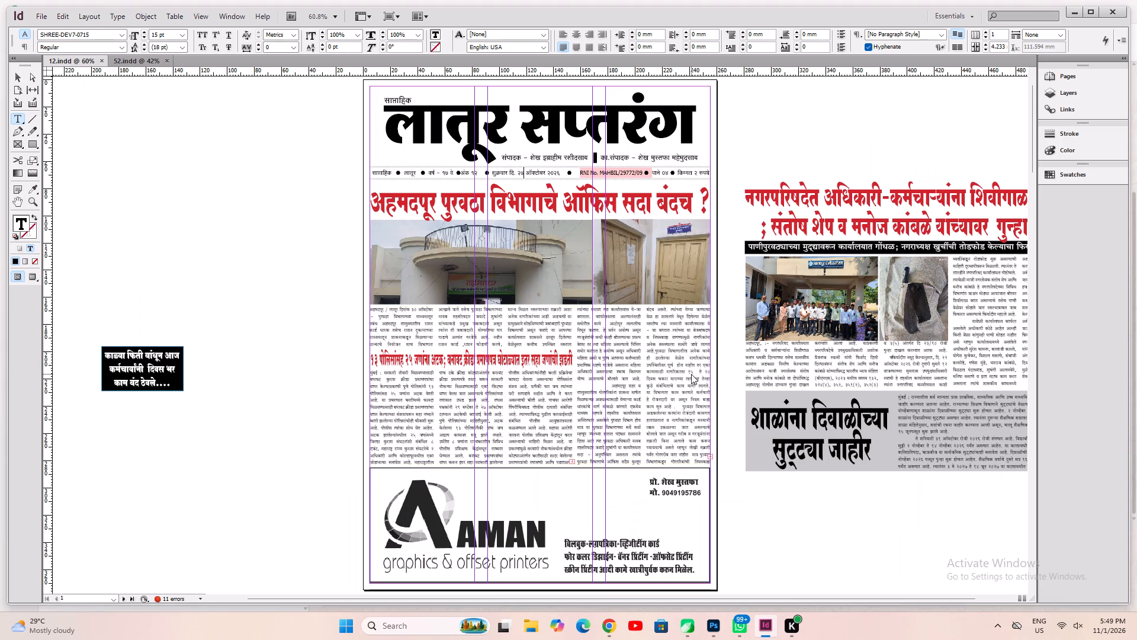
{"action": "left_click", "coordinate": [713, 481]}
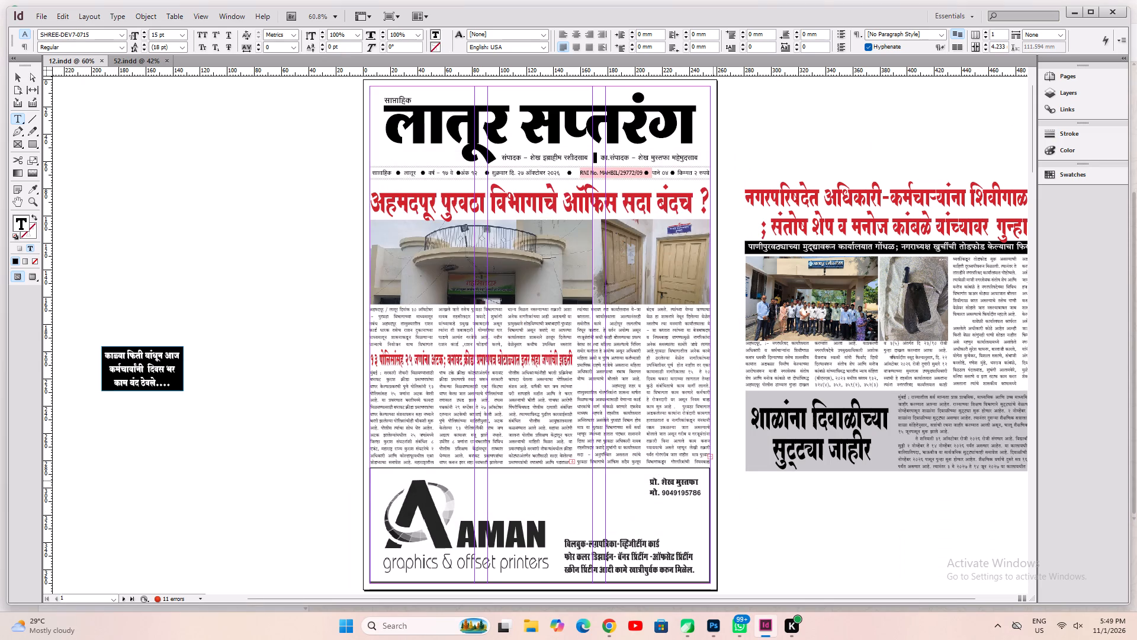
{"action": "key", "text": "ctrl+s"}
{"action": "key", "text": "ctrl+p"}
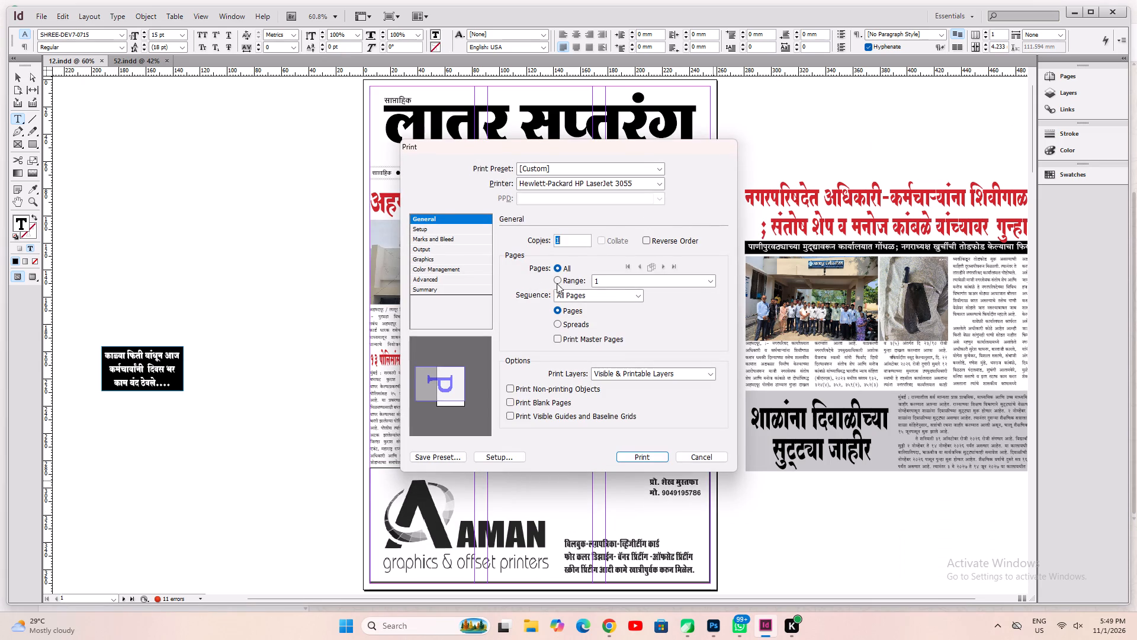
{"action": "left_click", "coordinate": [565, 278]}
{"action": "left_click", "coordinate": [641, 457]}
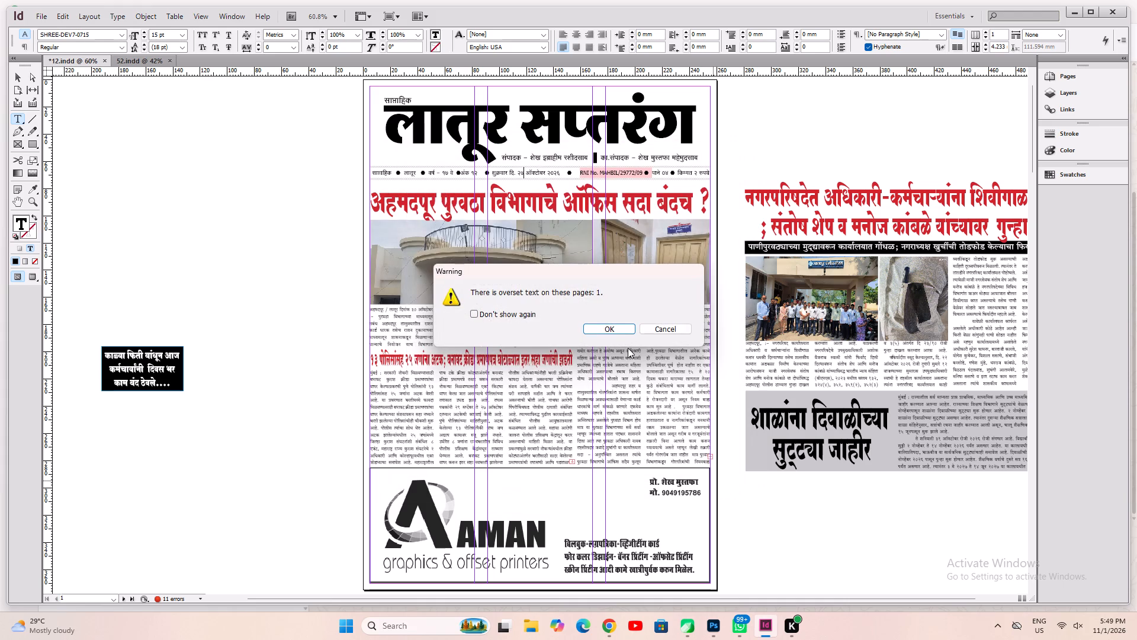